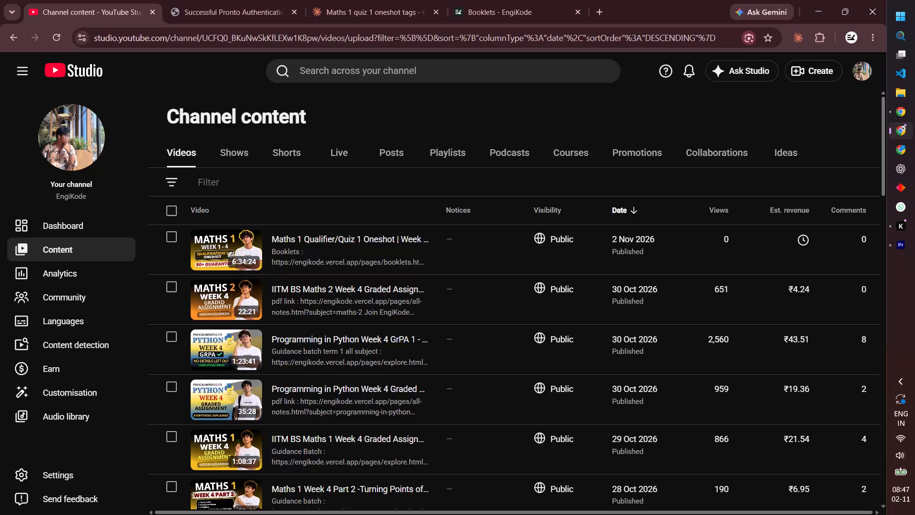
Search the channel's videos for "CT" and list all the matching videos in the channel content.
click(351, 68)
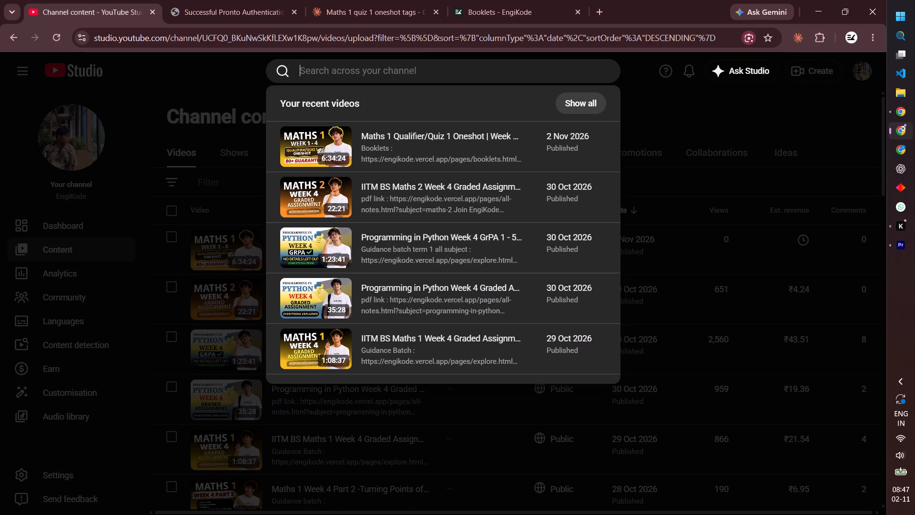
text(ct)
key(BackSpace)
key(BackSpace)
key(BackSpace)
key(BackSpace)
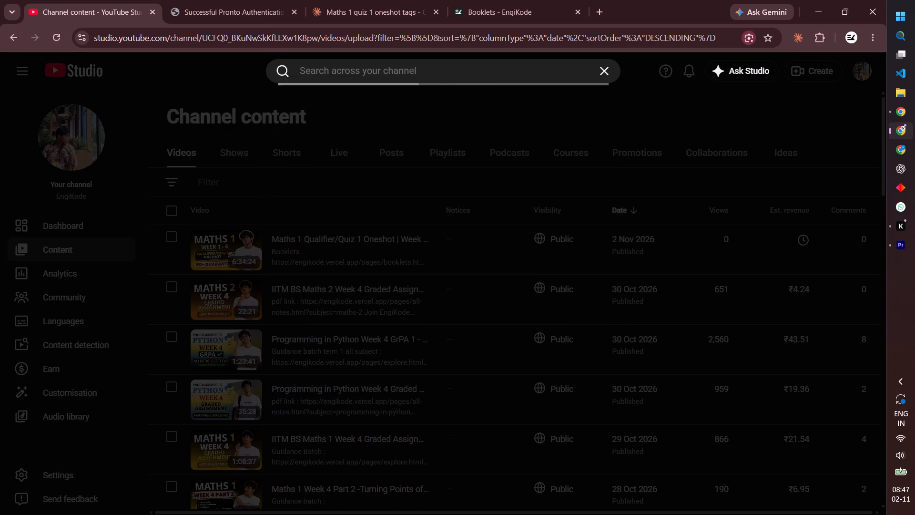
key(BackSpace)
text(CT)
key(Return)
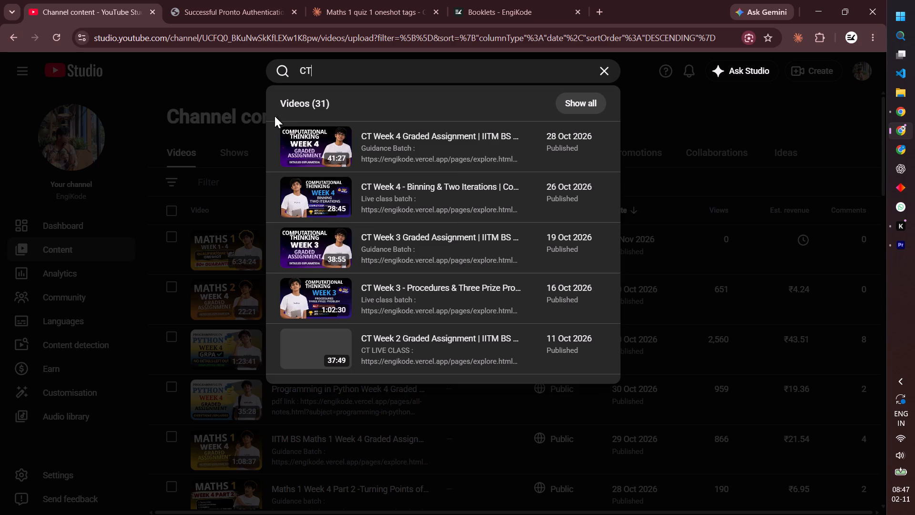
click(569, 99)
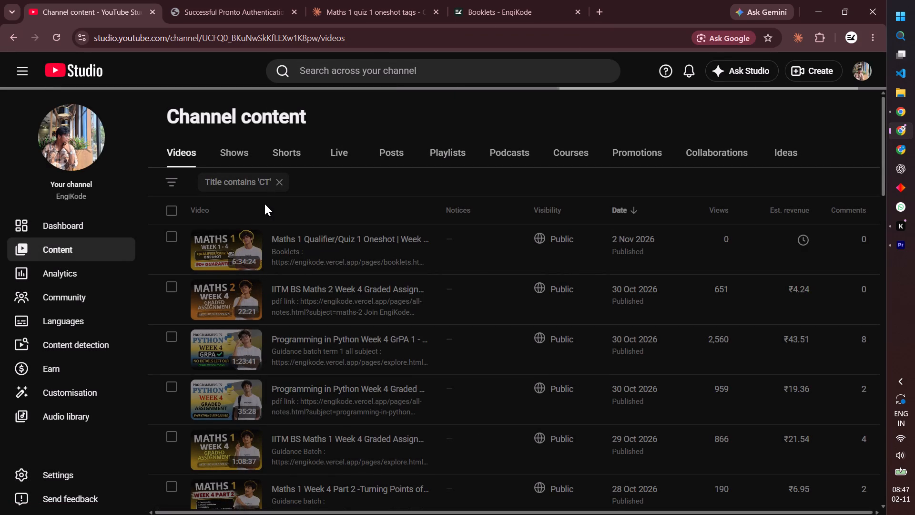
Download the video "CT Week 1 - Flowcharts & Datatypes" published on 2 Oct 2026.
scroll(335, 347, down, 3)
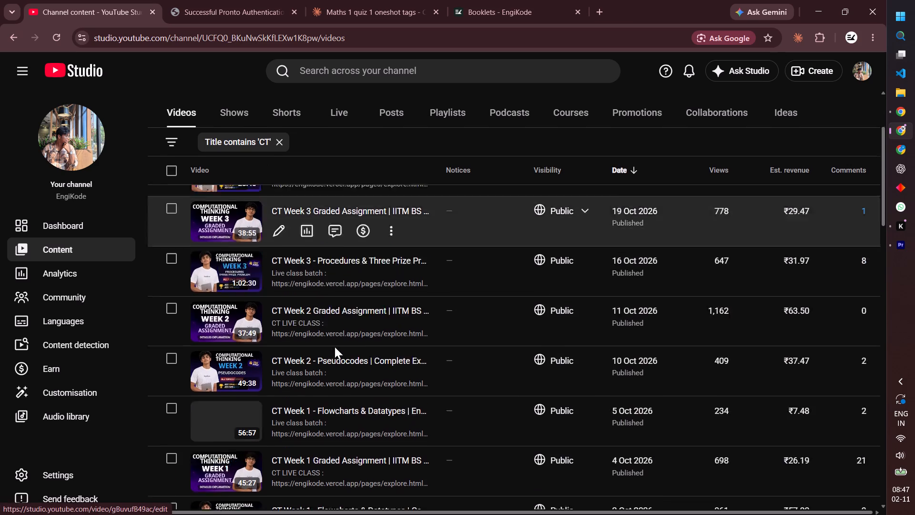
scroll(335, 347, down, 2)
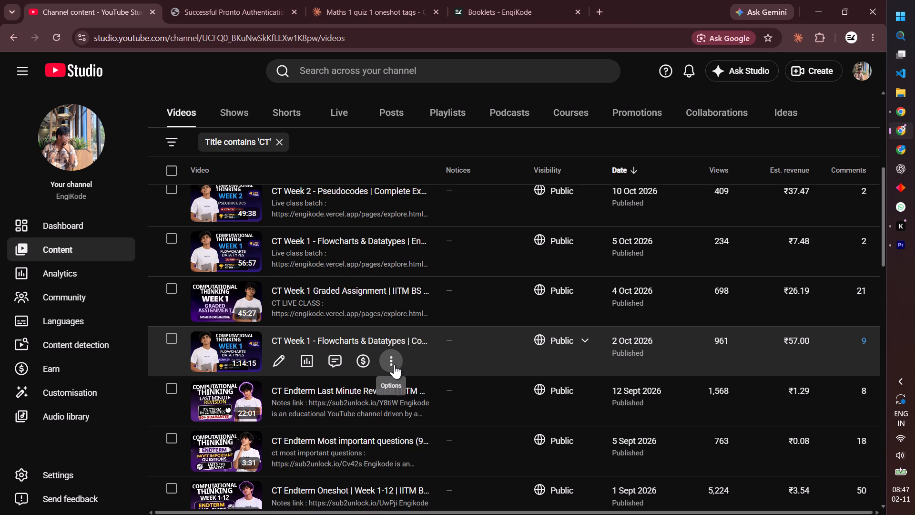
click(394, 364)
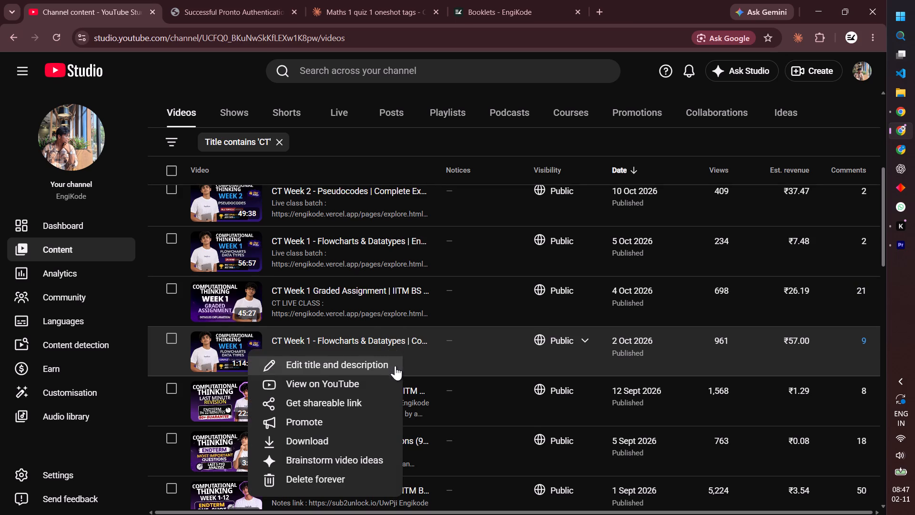
click(358, 437)
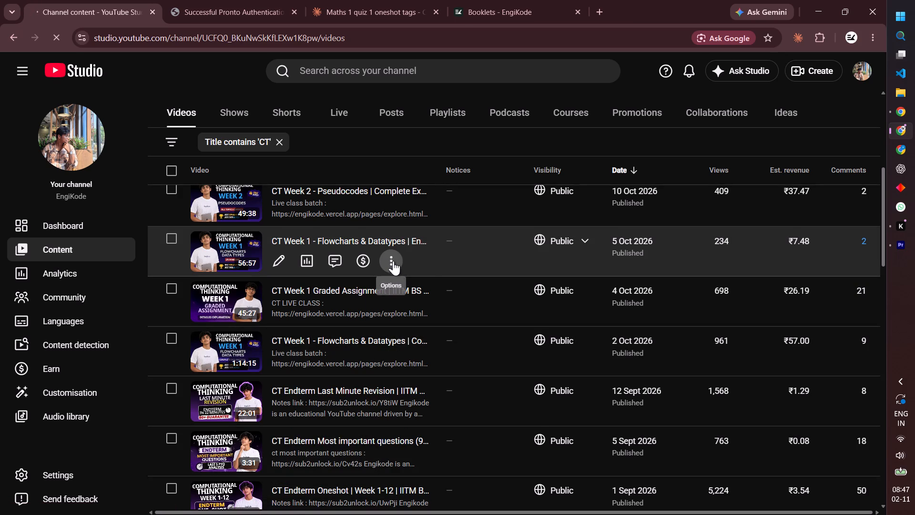
Download the "CT Week 2 - Pseudocodes" video published on 10 Oct 2026.
click(389, 216)
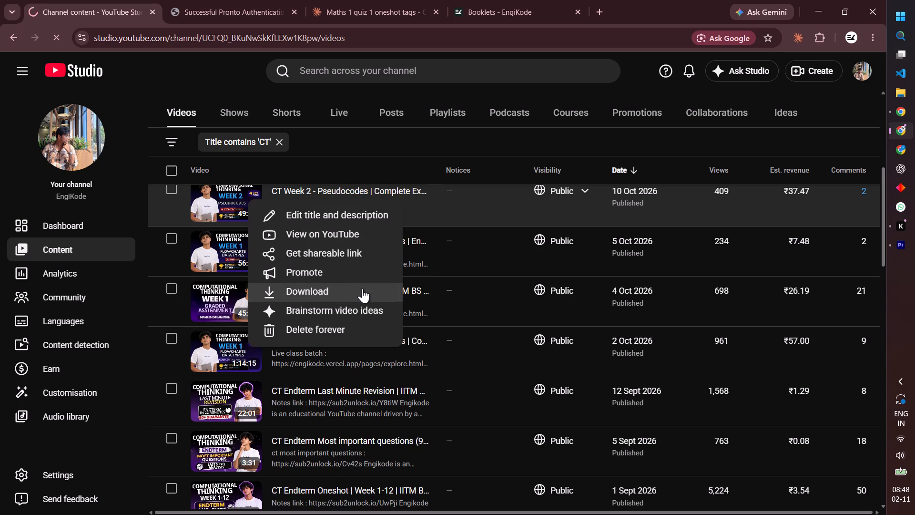
click(357, 293)
Download the "CT Week 3 - Procedures & Three Prize Problem" video published on 16 Oct 2026.
scroll(376, 288, up, 1)
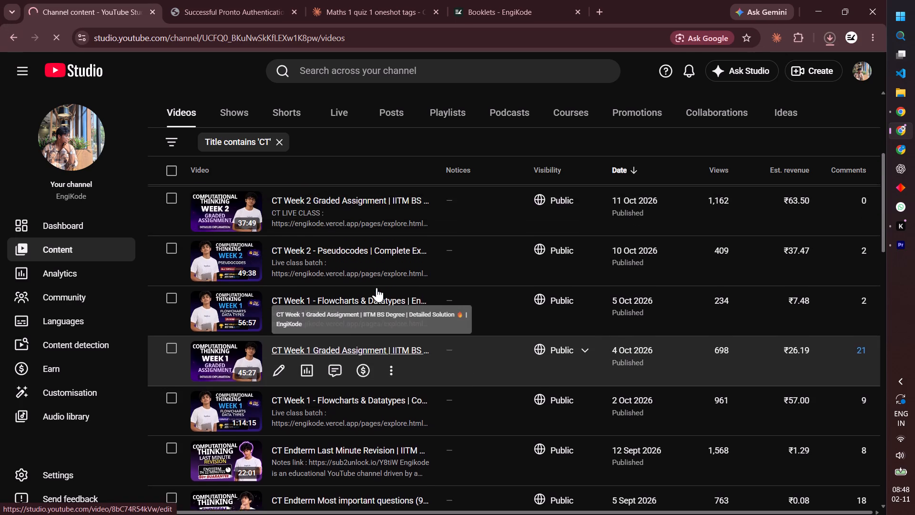
scroll(376, 288, up, 2)
click(391, 295)
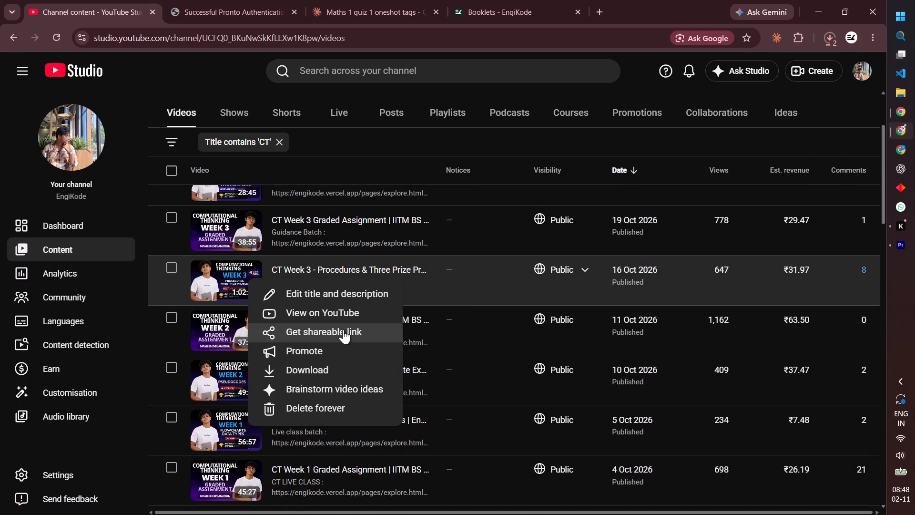
click(321, 369)
Download the "CT Week 4 - Binning & Two Iterations" video published on 26 Oct 2026.
scroll(357, 265, up, 1)
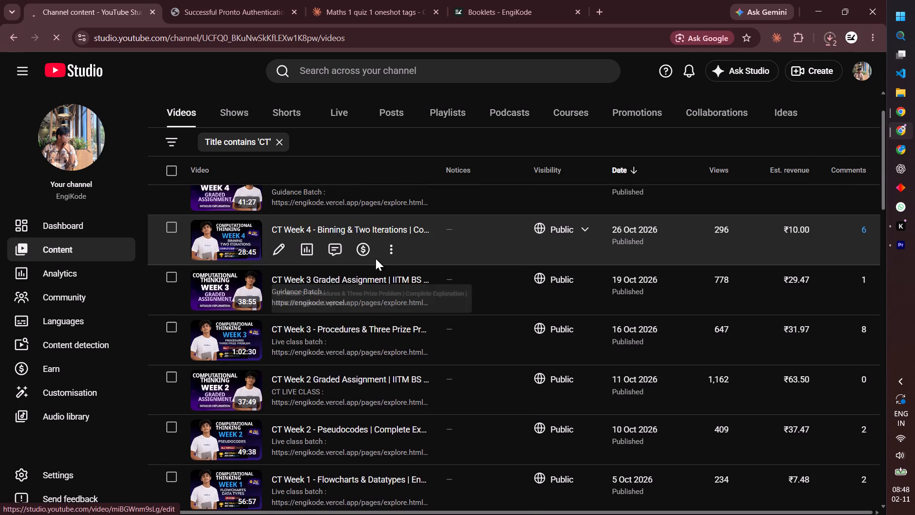
click(392, 255)
click(339, 328)
Check the progress of the four CT video downloads in the browser's recent download history.
scroll(359, 308, up, 2)
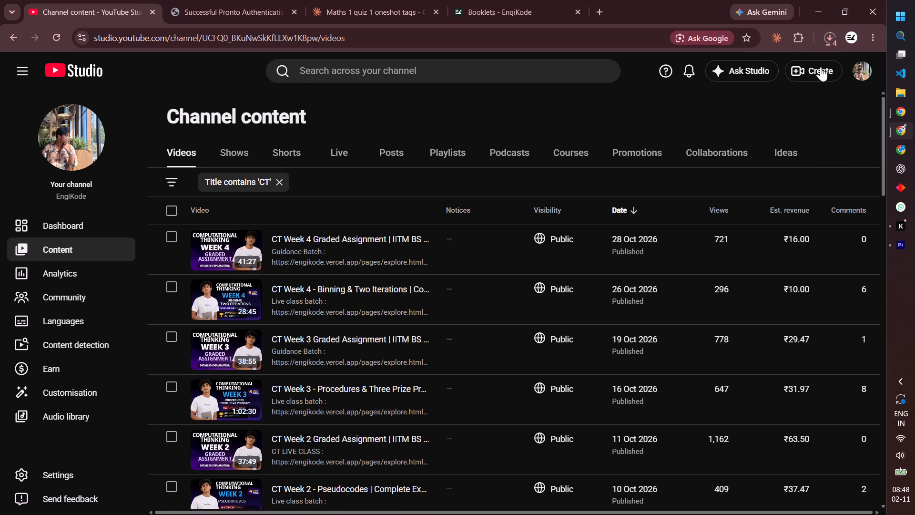
click(830, 41)
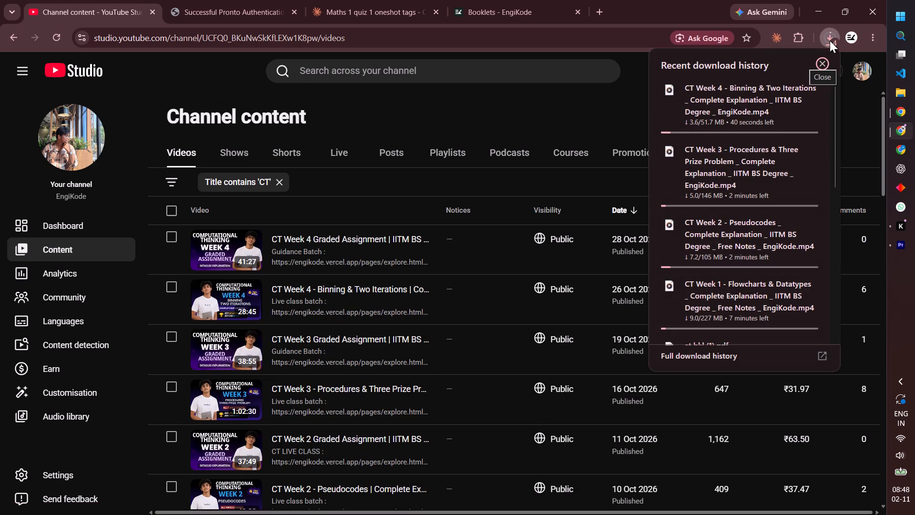
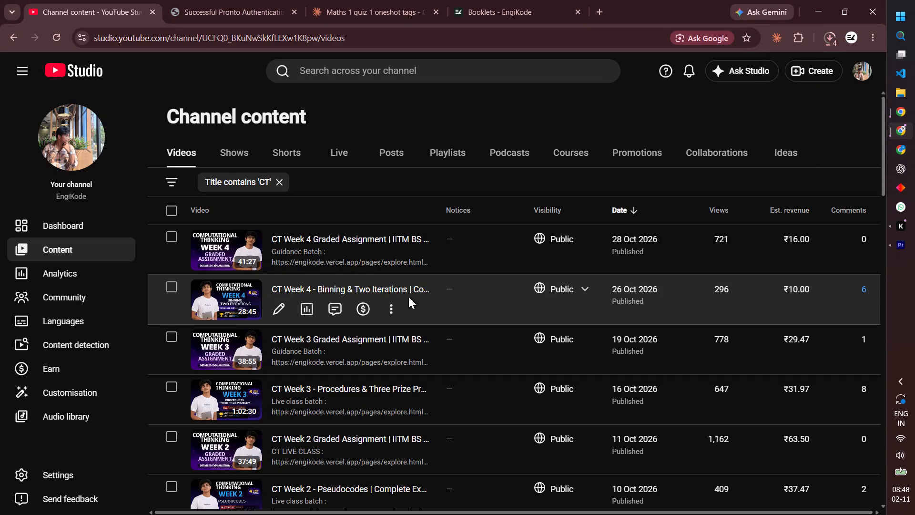
Switch to Adobe Premiere and create a new project named CT ONESHOT in D:\pp.
click(832, 31)
click(898, 239)
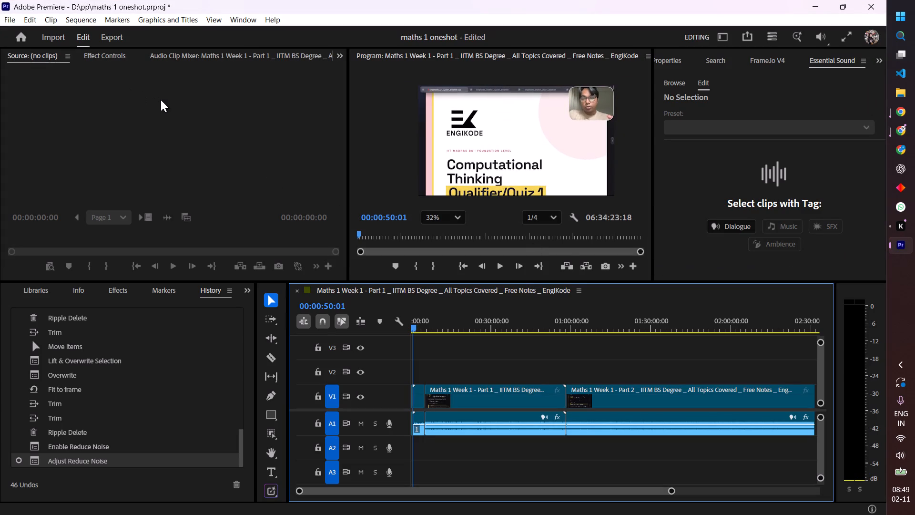
click(12, 23)
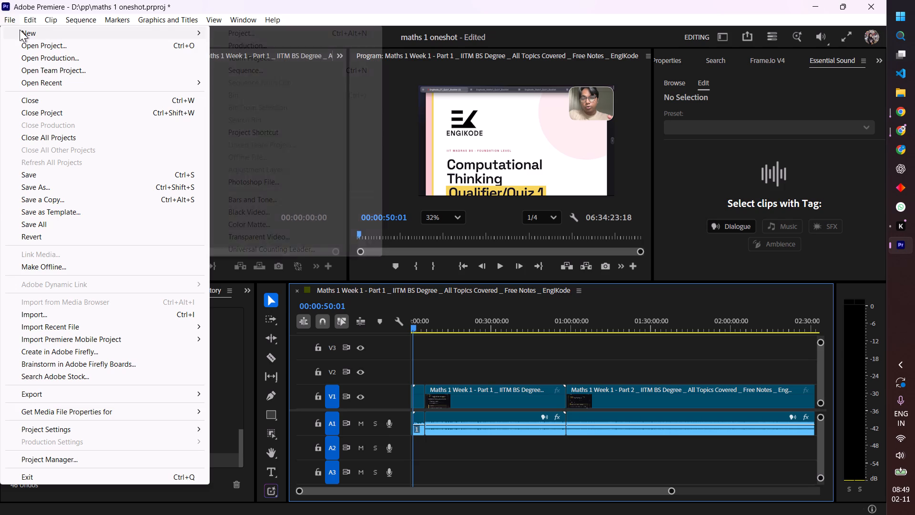
click(20, 30)
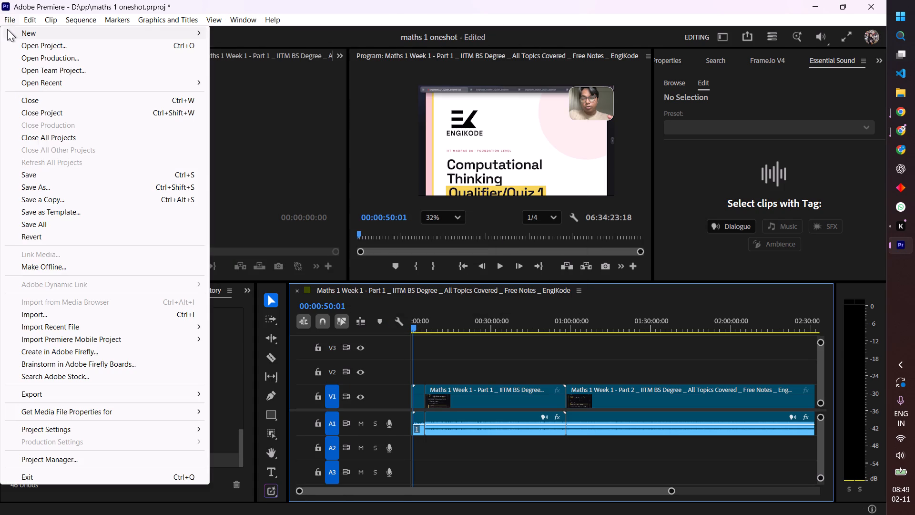
click(240, 32)
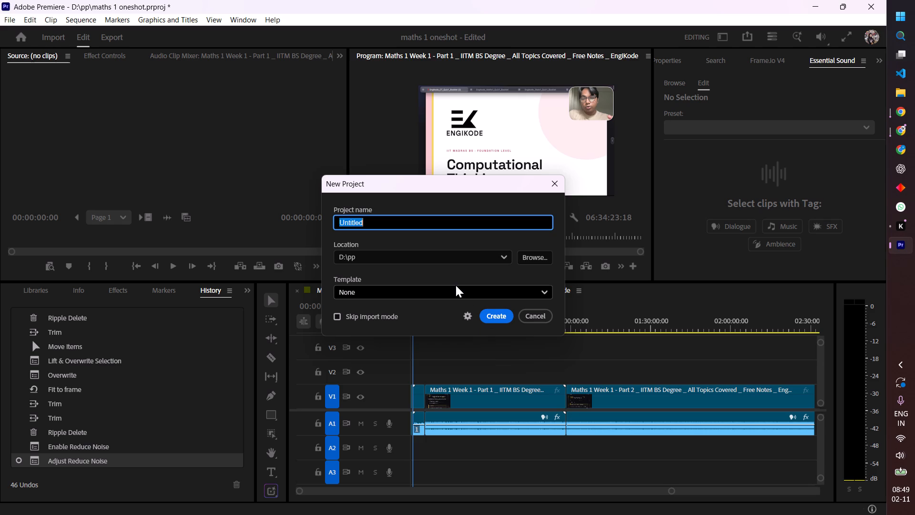
text(CT ONESHOT)
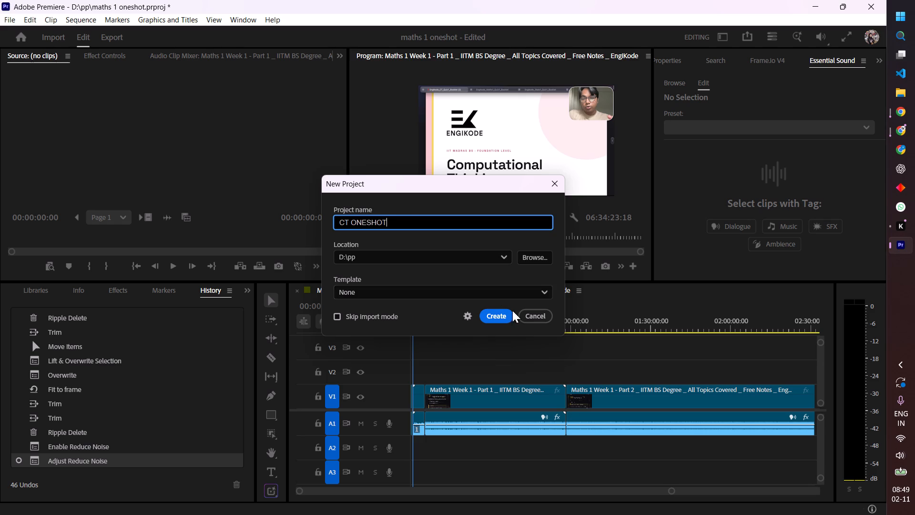
click(499, 320)
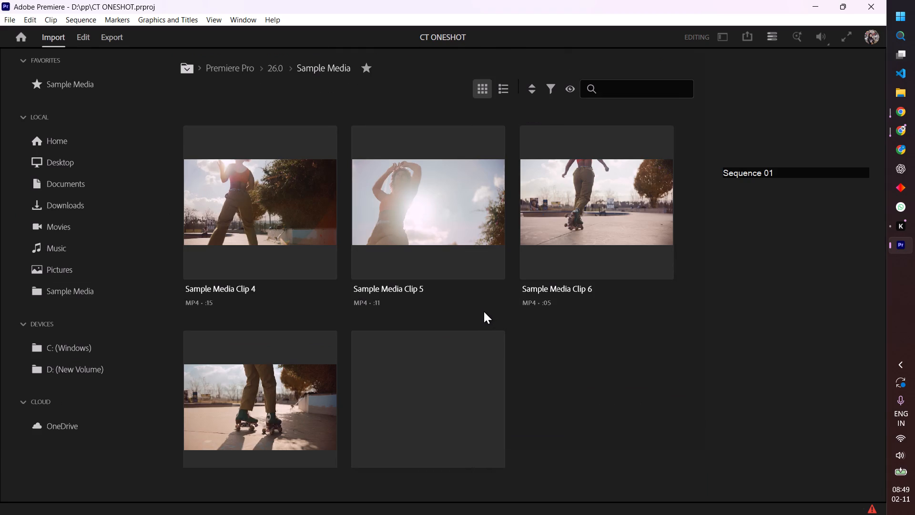
Review the logged errors in the Events list and close it.
click(870, 510)
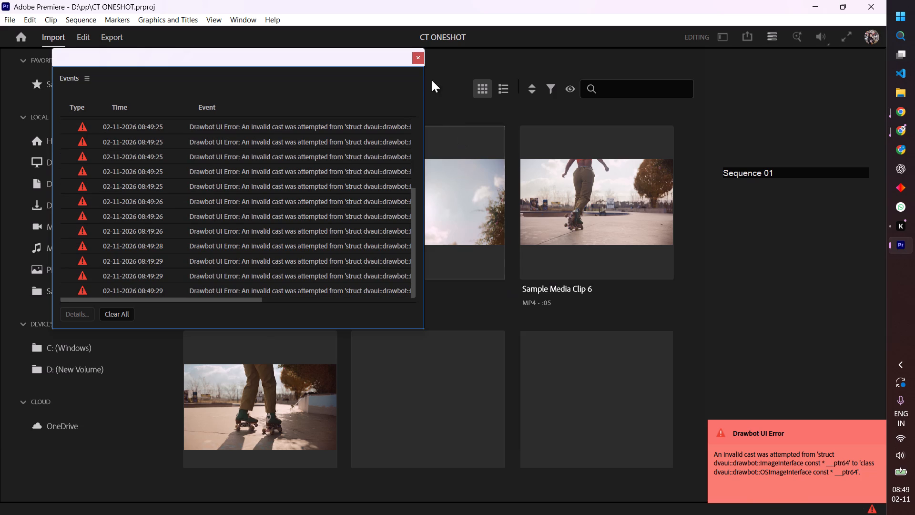
click(418, 61)
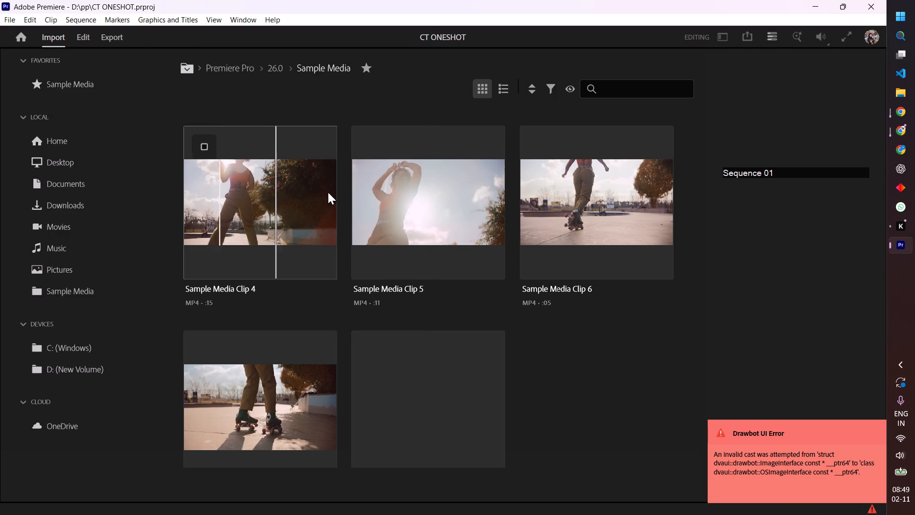
Switch the import browser to the Home folder and skip importing media into the CT ONESHOT project.
scroll(584, 272, down, 6)
scroll(702, 377, down, 6)
scroll(702, 377, up, 6)
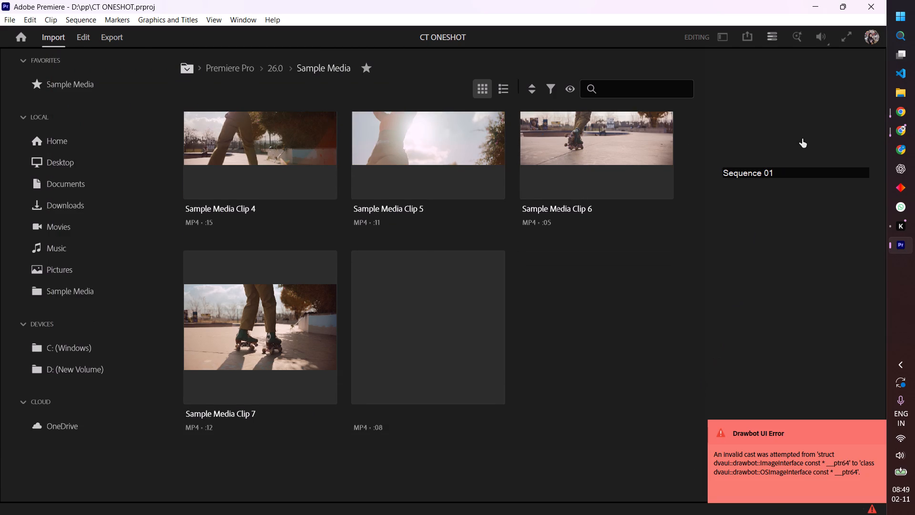
click(90, 145)
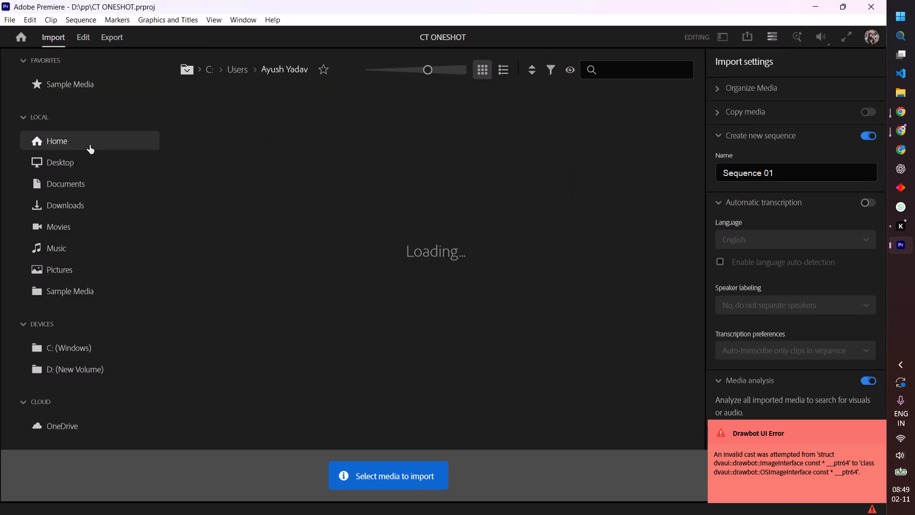
click(805, 472)
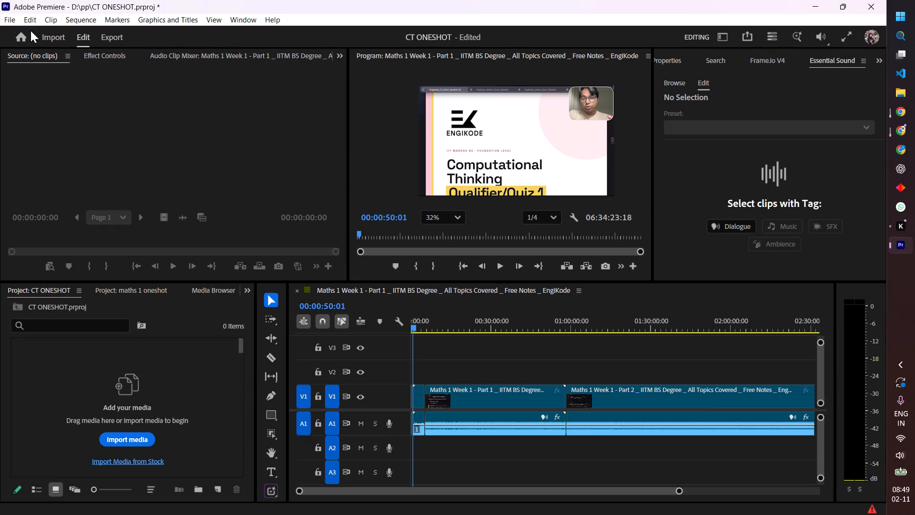
Create another new project named CT QUIZ 1 ONESHOT in D:\pp from the home screen.
click(15, 31)
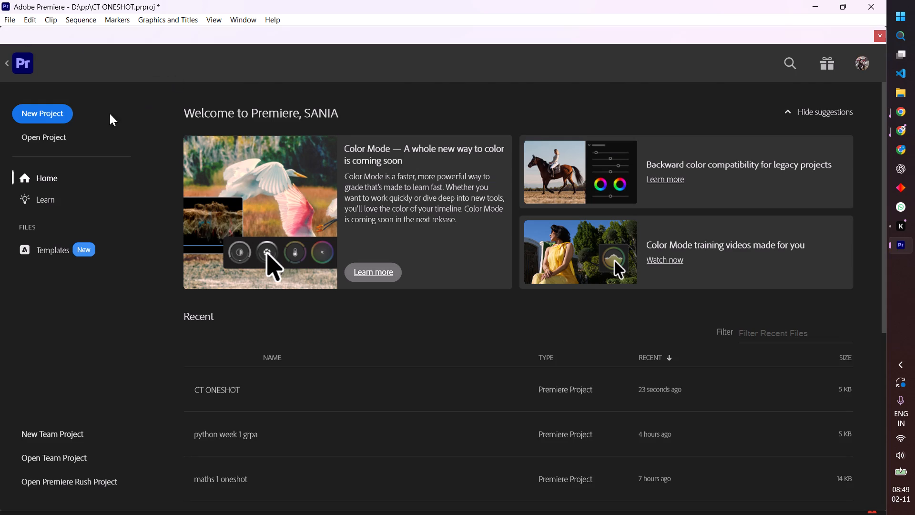
click(29, 115)
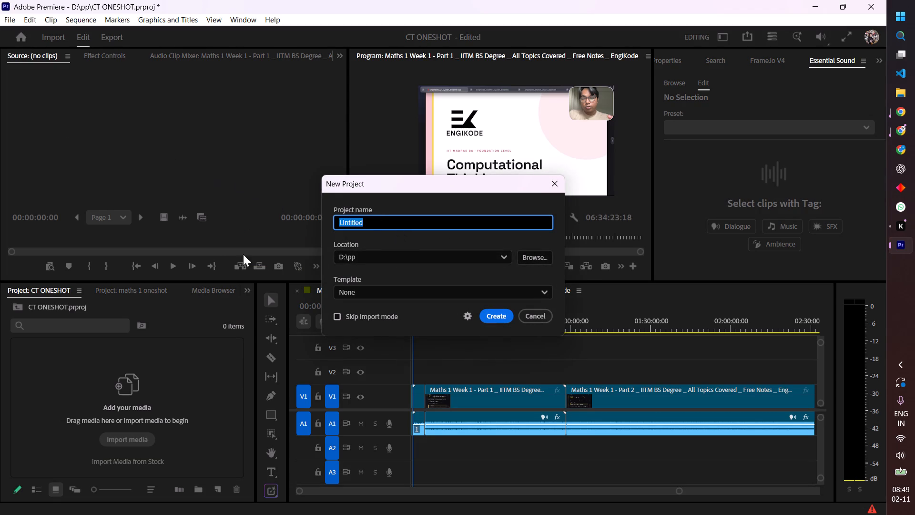
text(CT)
key(space)
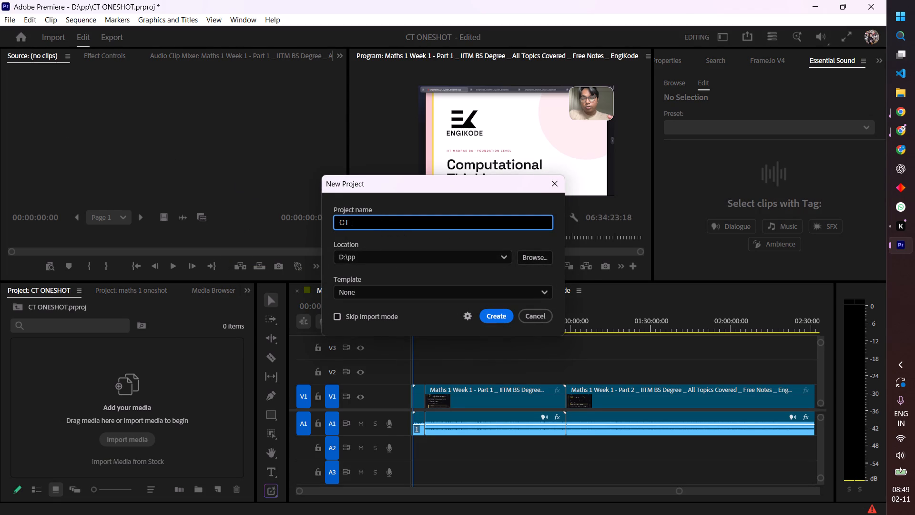
text(QUIZ 1 PON)
key(BackSpace)
key(BackSpace)
key(BackSpace)
text(OMN)
key(BackSpace)
key(BackSpace)
text(NESHOT)
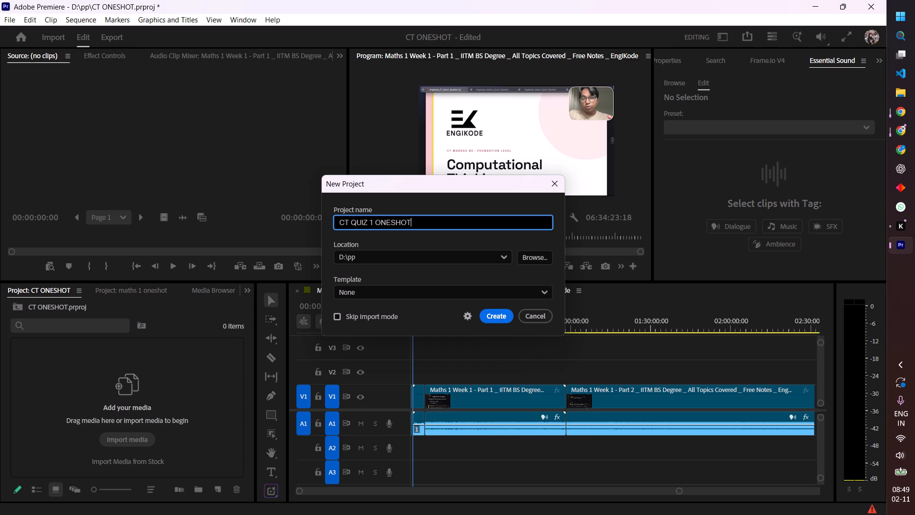
click(503, 317)
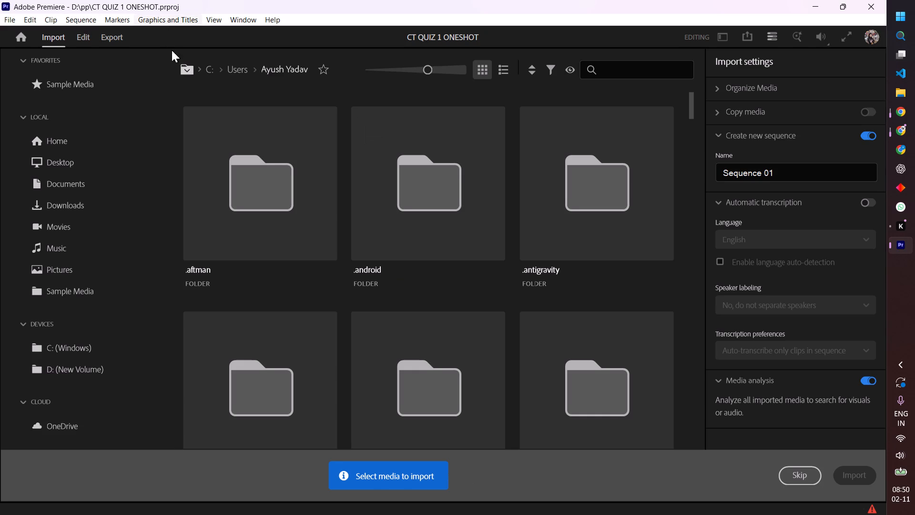
Switch to the YouTube Studio window in Chrome and check the progress of the CT video downloads.
click(907, 117)
click(901, 133)
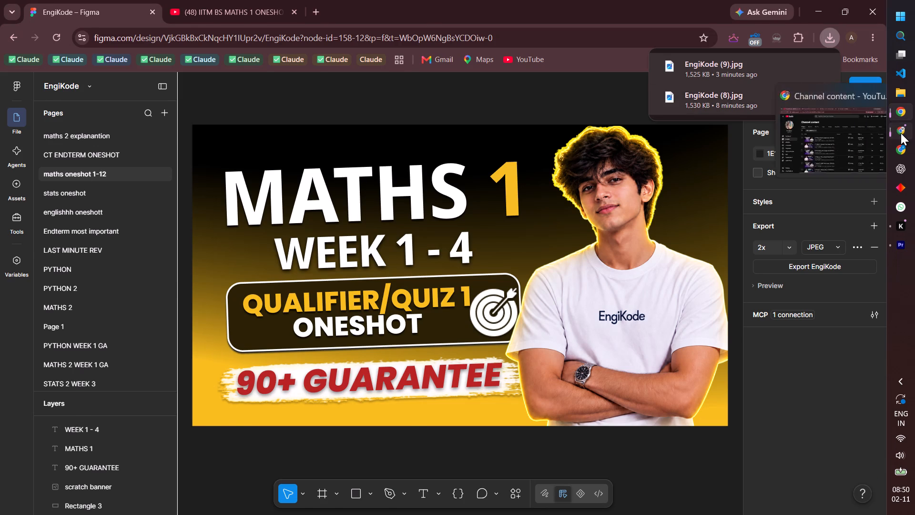
click(823, 38)
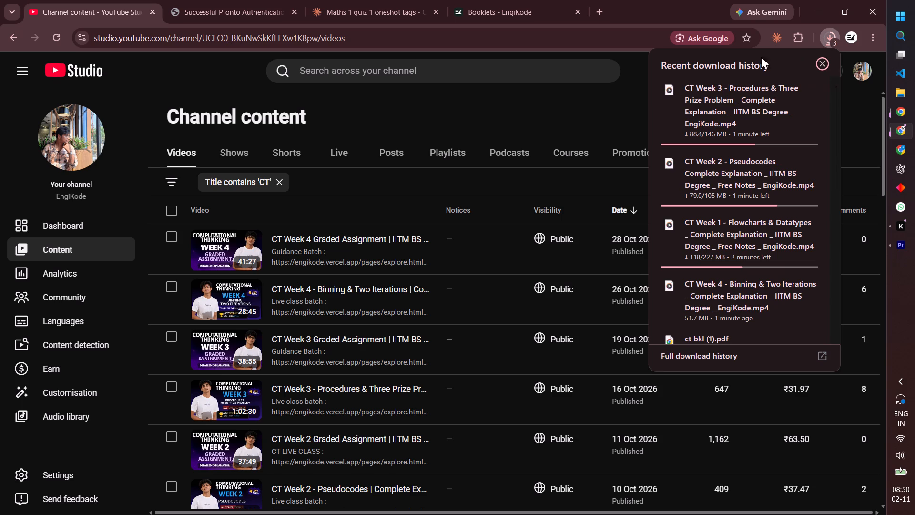
click(548, 108)
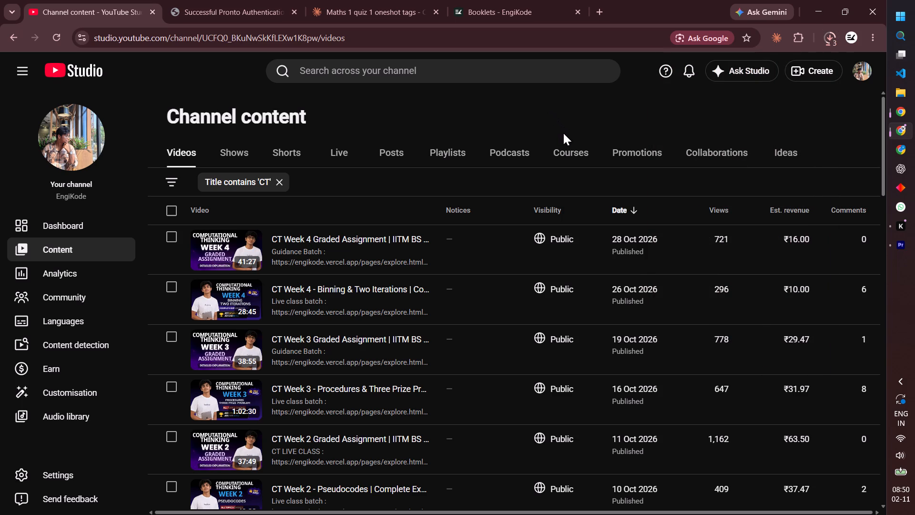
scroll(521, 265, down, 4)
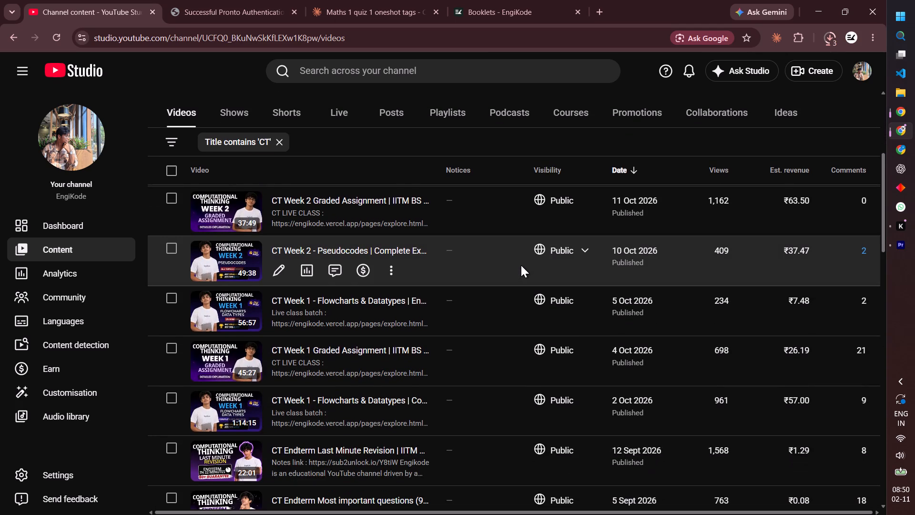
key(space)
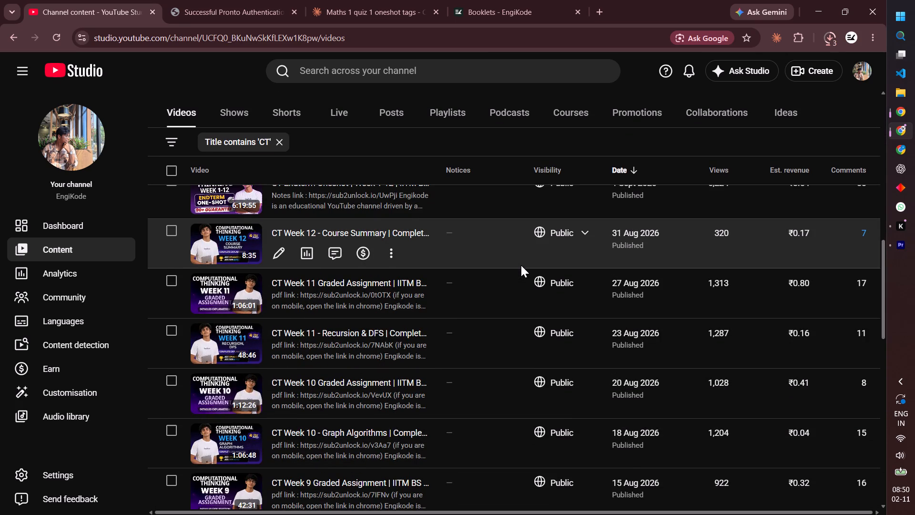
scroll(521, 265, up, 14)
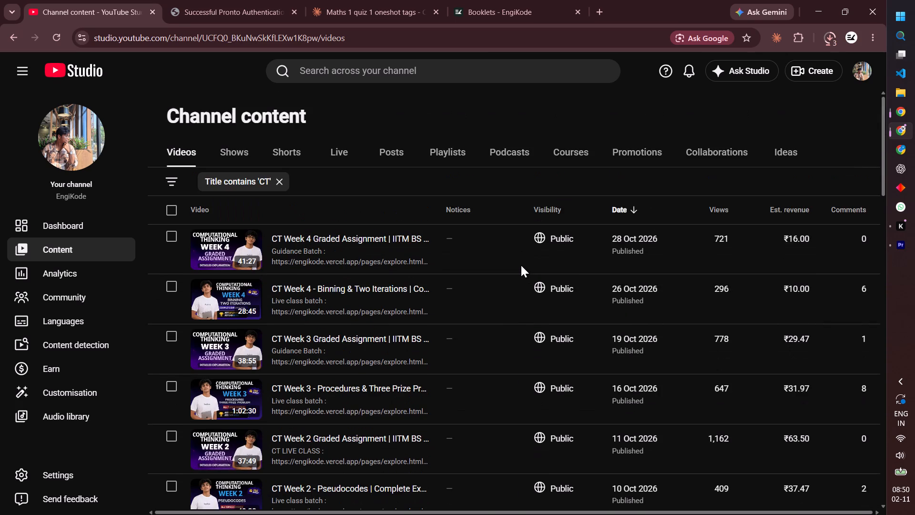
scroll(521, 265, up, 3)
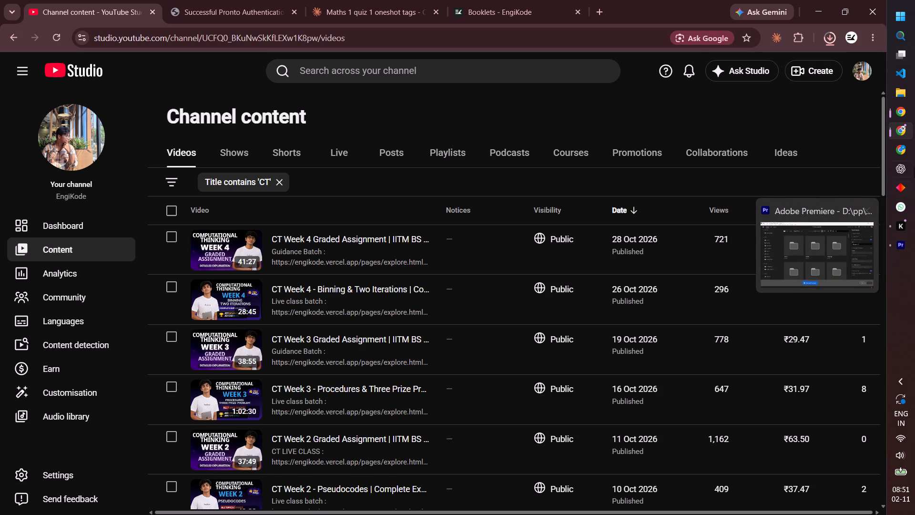
Switch to File Explorer and open the 202611_a folder in the Apple iPad's internal storage.
click(907, 100)
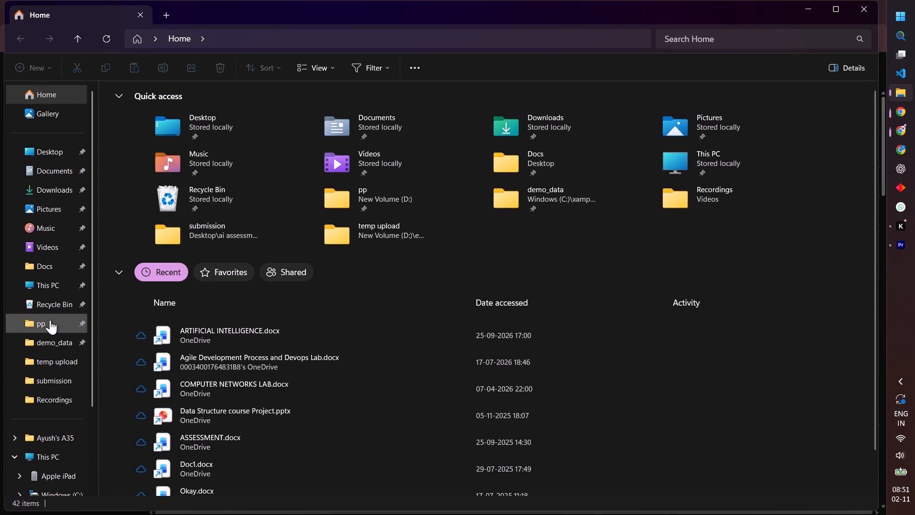
scroll(50, 320, down, 7)
click(62, 383)
double_click(223, 109)
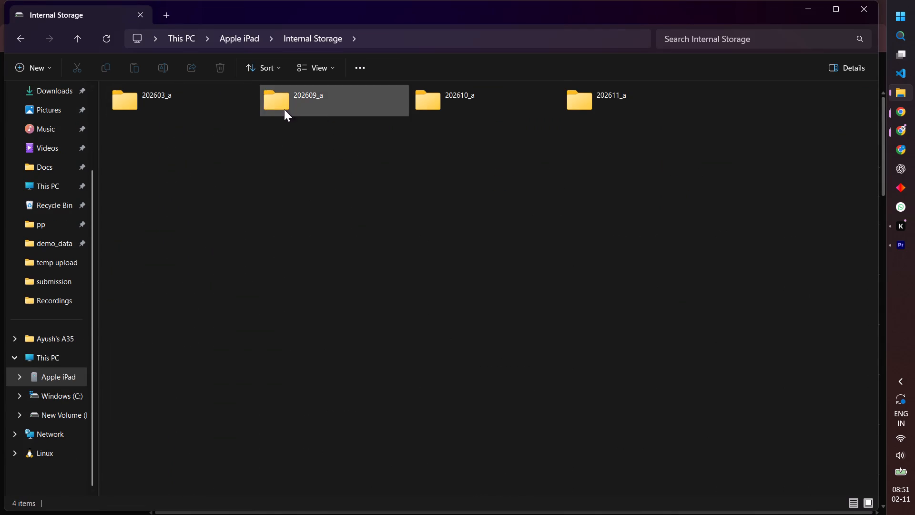
double_click(579, 108)
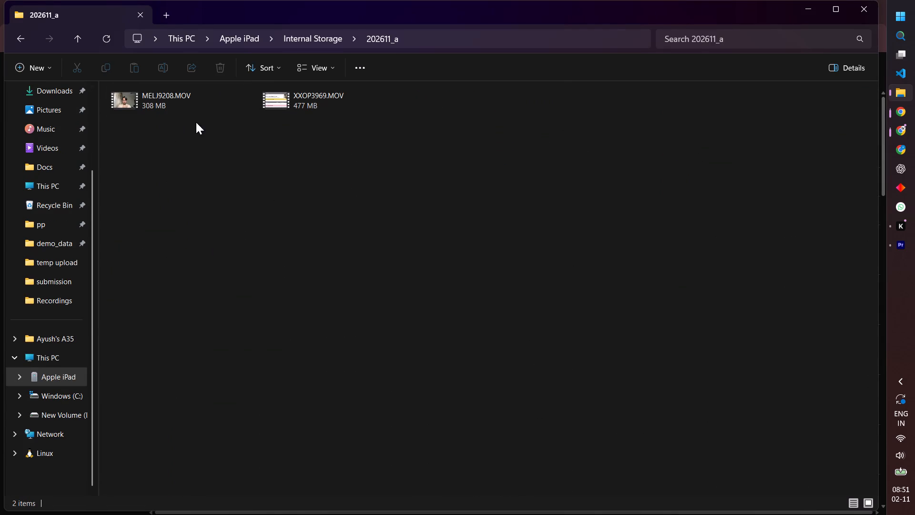
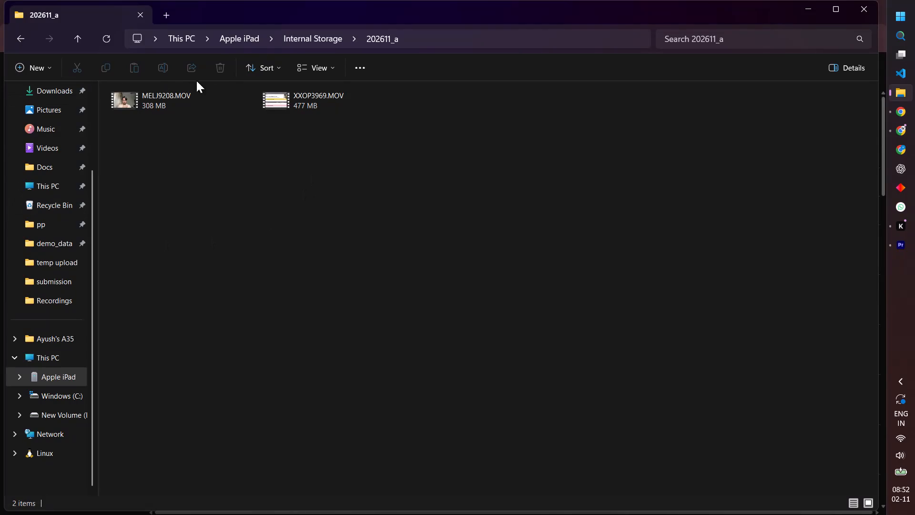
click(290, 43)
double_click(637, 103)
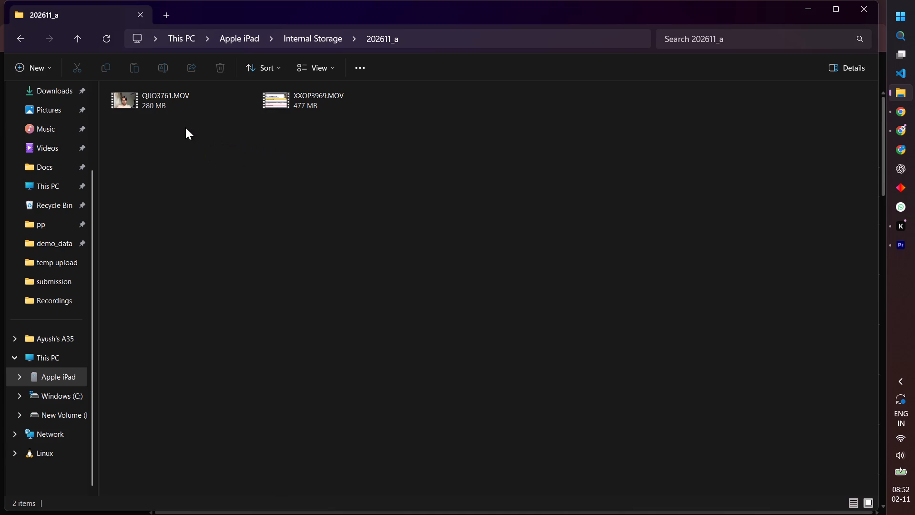
Switch to Adobe Premiere and enter the editing workspace of the CT QUIZ 1 ONESHOT project.
click(902, 240)
click(814, 477)
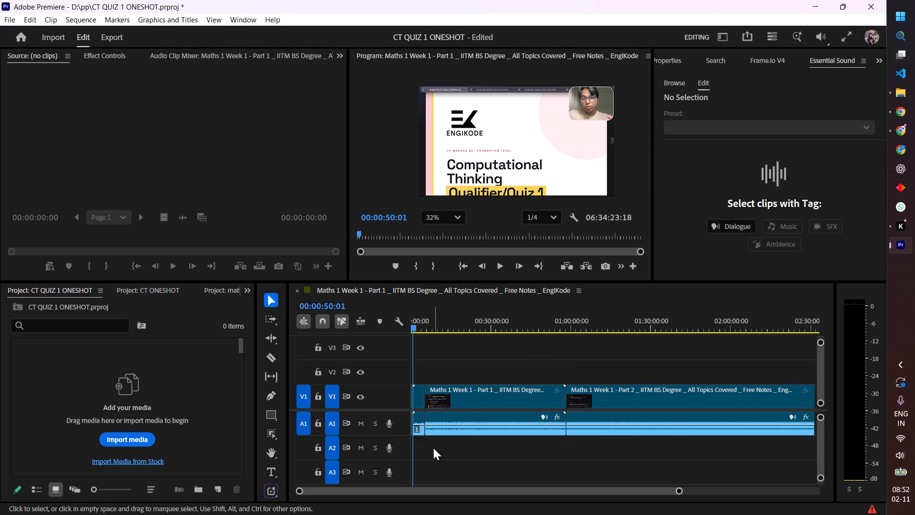
Delete all clips from the open Maths 1 Week 1 - Part 1 sequence.
drag(431, 448, 511, 410)
click(511, 459)
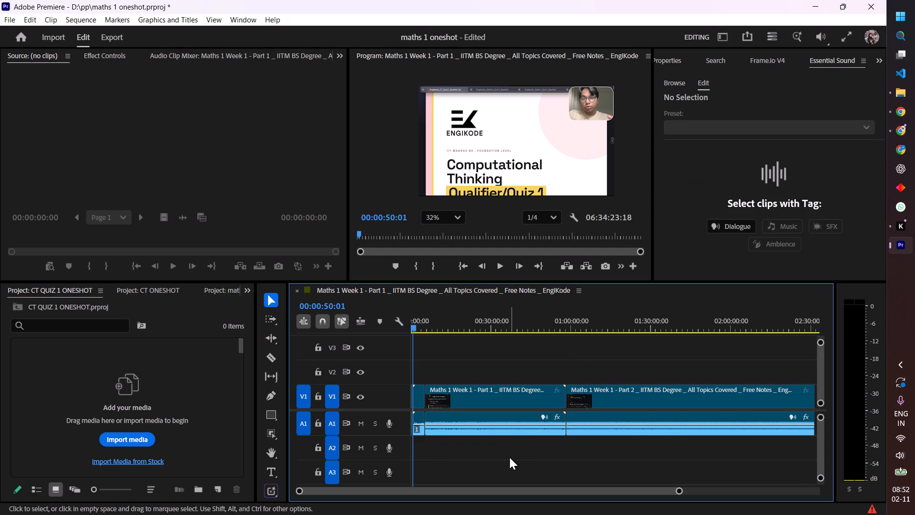
key(ctrl+a)
key(BackSpace)
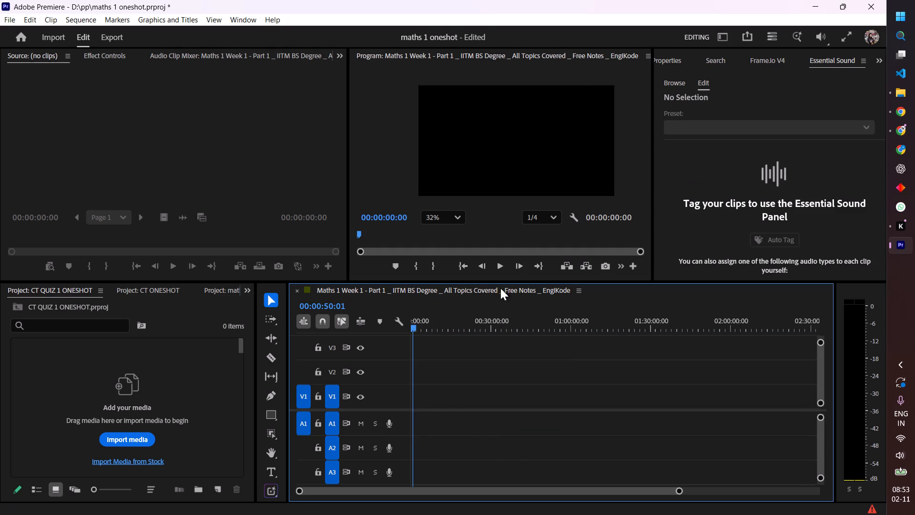
Close the timeline of the Maths 1 Week 1 - Part 1 sequence.
click(574, 288)
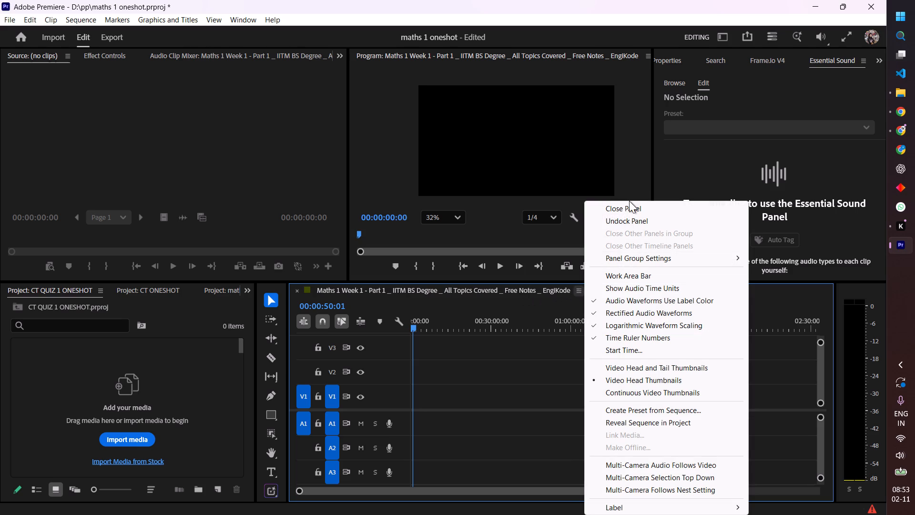
click(630, 206)
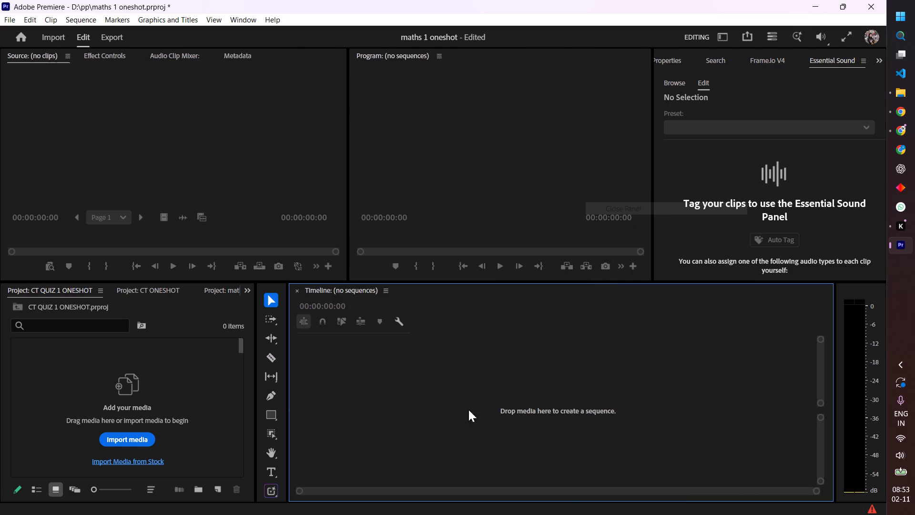
Import MELJ9208.MOV and XXOP3969.MOV from the temp upload folder into the CT QUIZ 1 ONESHOT project.
click(128, 436)
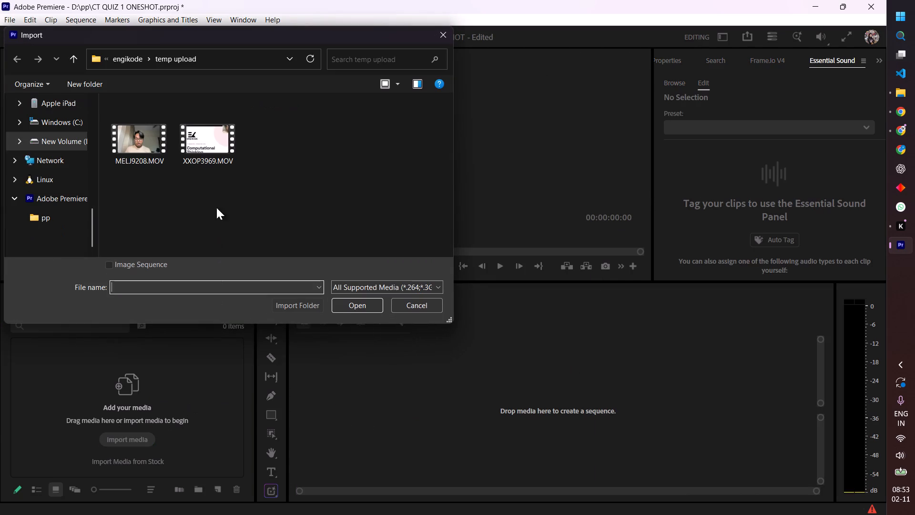
click(139, 147)
drag(118, 216, 193, 116)
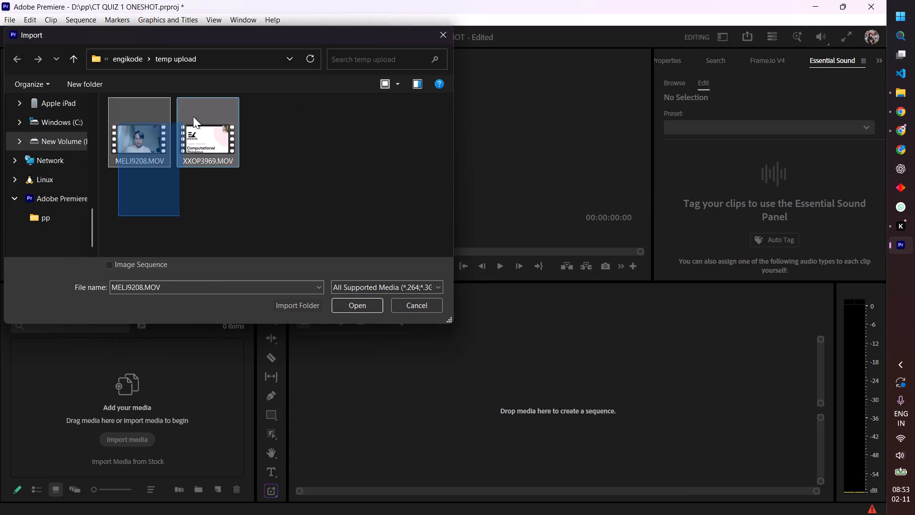
drag(193, 116, 262, 102)
click(368, 301)
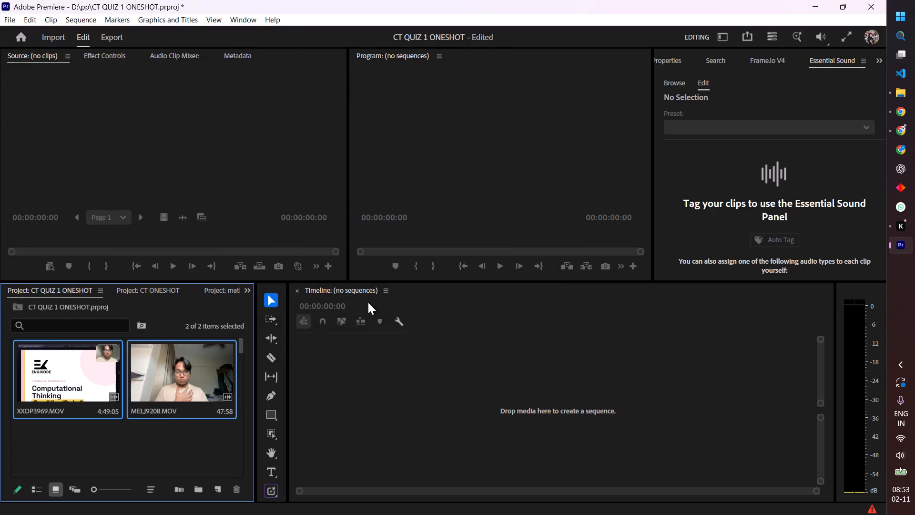
Create a new sequence by placing MELJ9208.MOV on the empty timeline.
click(141, 445)
drag(193, 367, 193, 367)
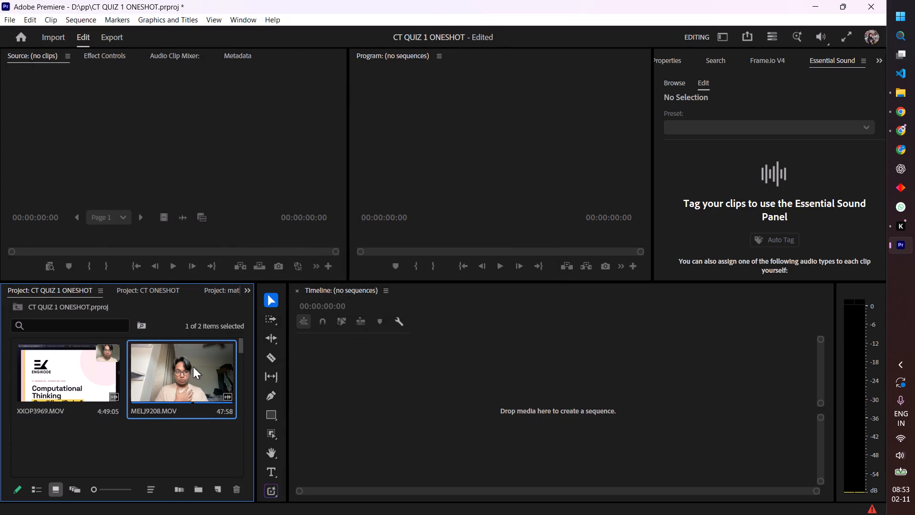
drag(193, 367, 337, 409)
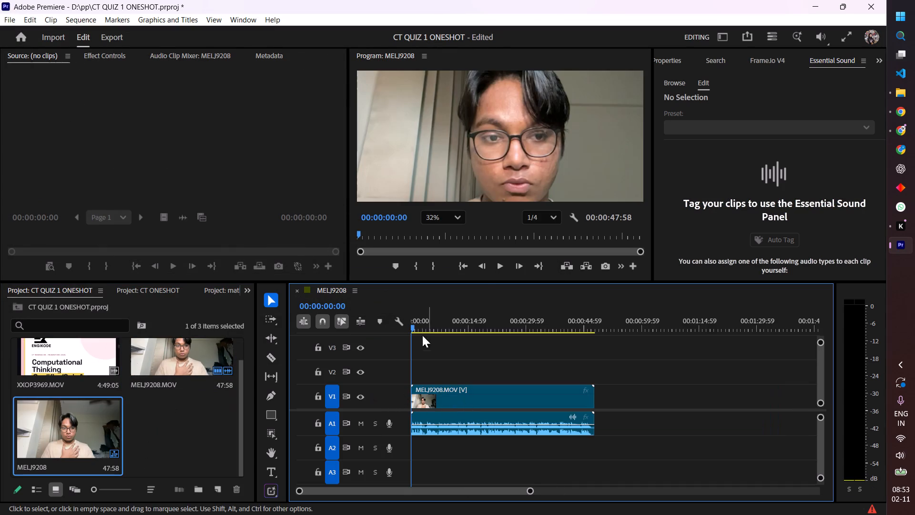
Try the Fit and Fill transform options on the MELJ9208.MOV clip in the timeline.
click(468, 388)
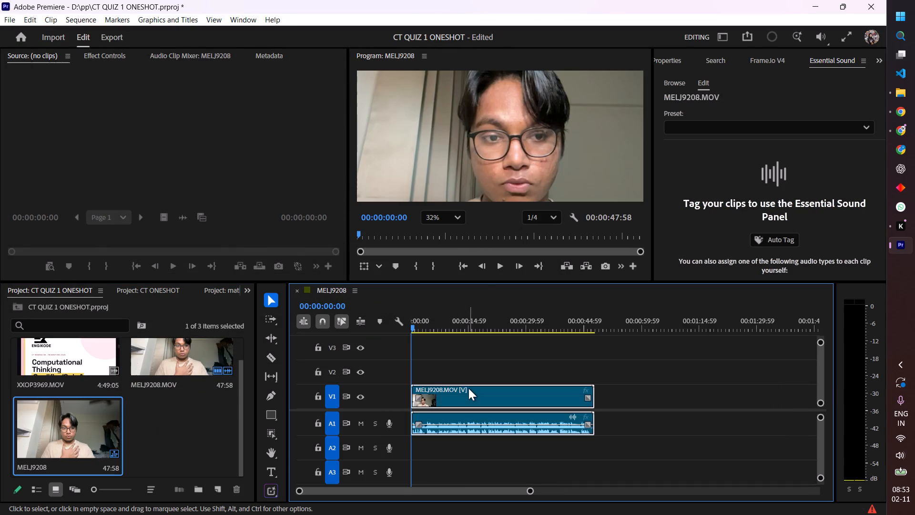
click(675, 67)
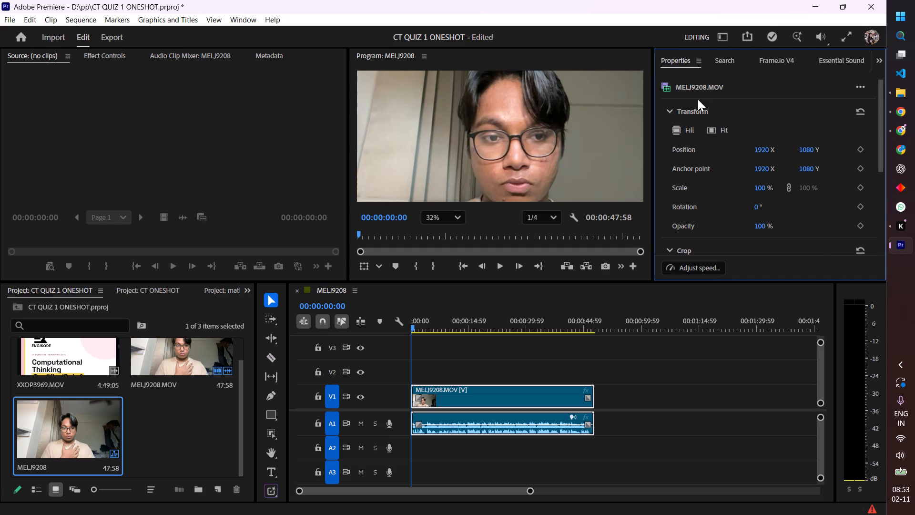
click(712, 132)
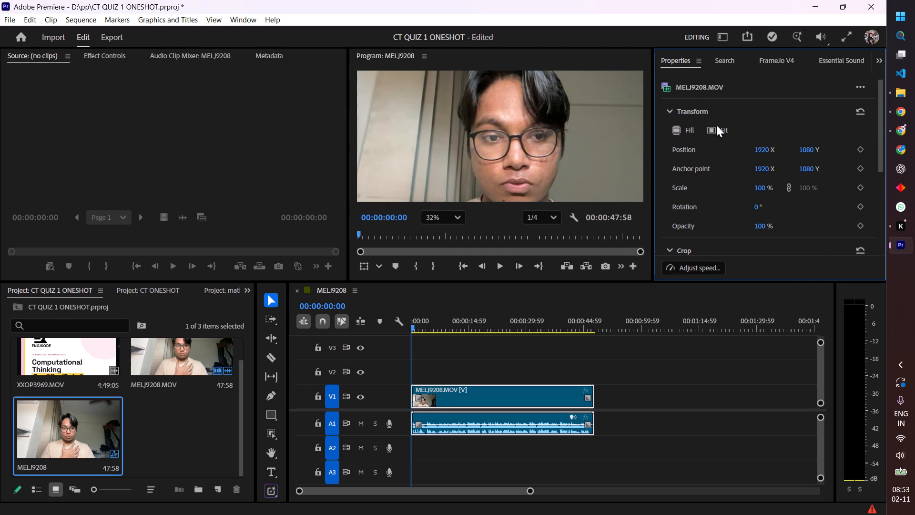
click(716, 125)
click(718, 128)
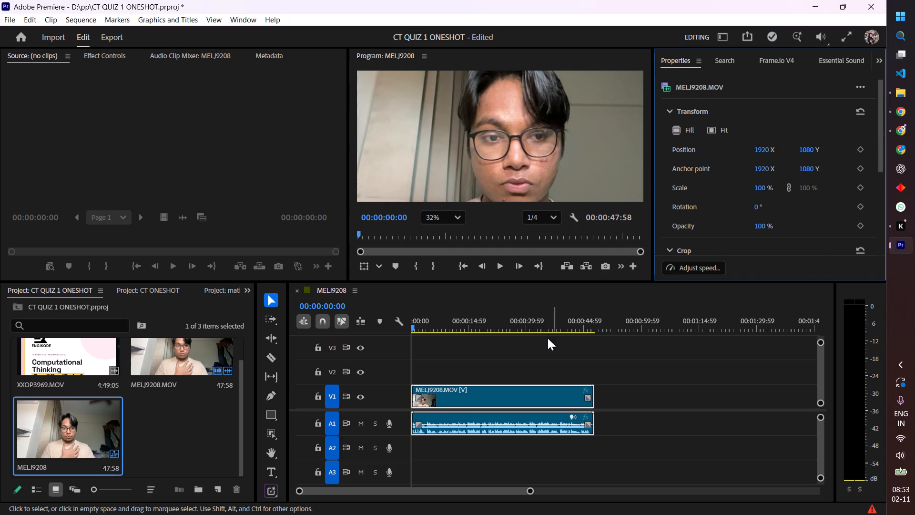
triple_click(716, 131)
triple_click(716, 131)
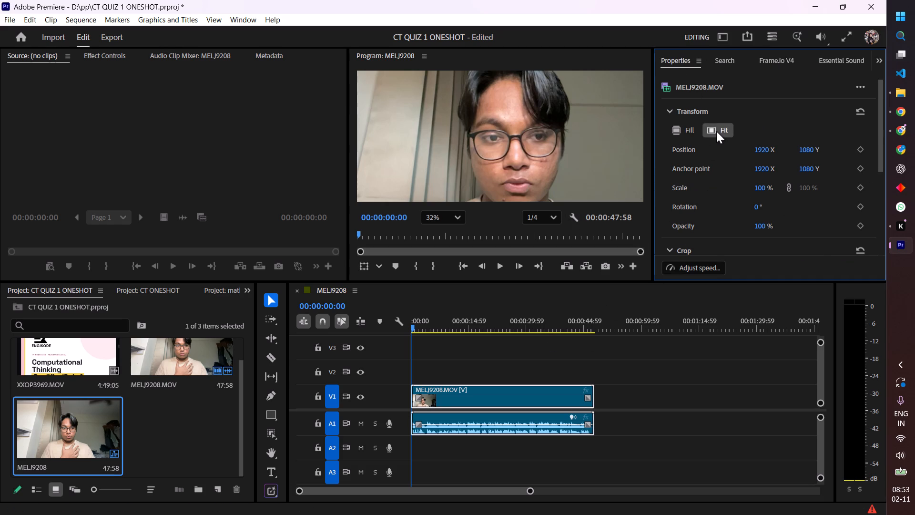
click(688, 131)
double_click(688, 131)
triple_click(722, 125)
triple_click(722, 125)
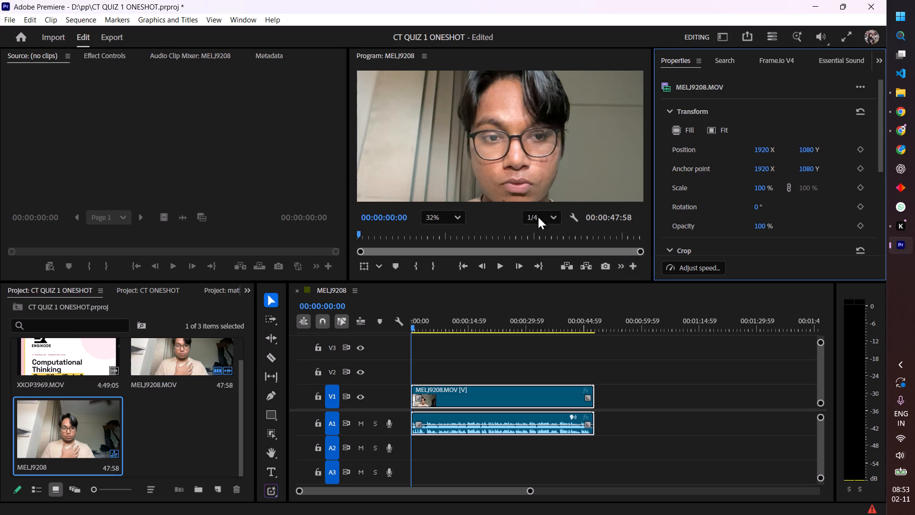
Play the first few seconds of the MELJ9208 sequence to examine the full frame and how the clip opens.
scroll(519, 135, down, 11)
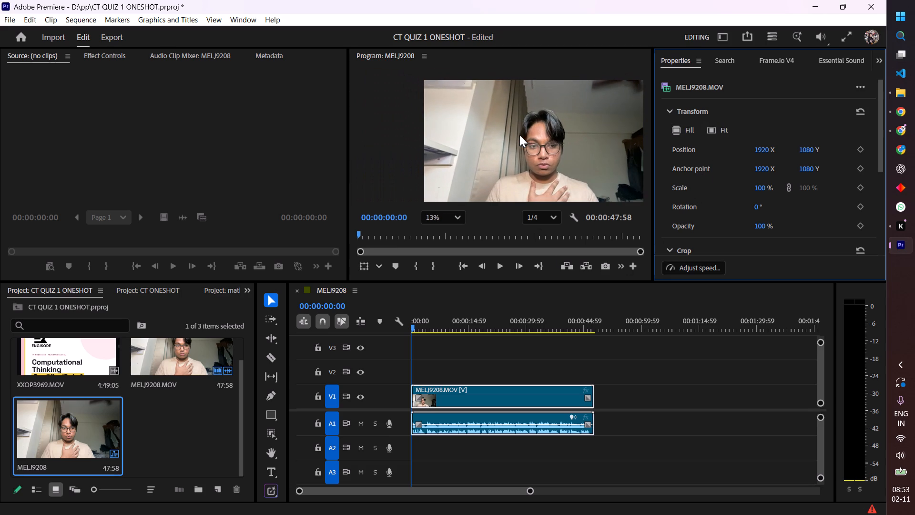
scroll(519, 135, left, 2)
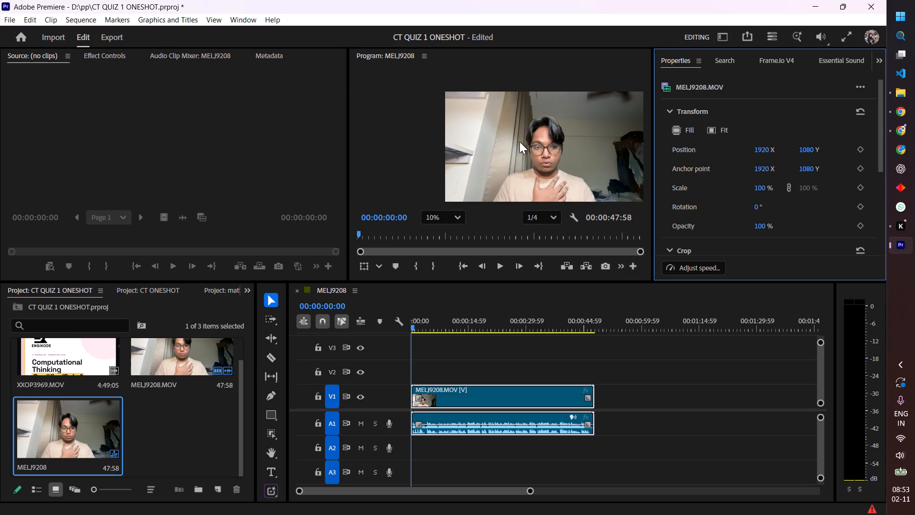
scroll(522, 151, left, 1)
scroll(541, 178, down, 1)
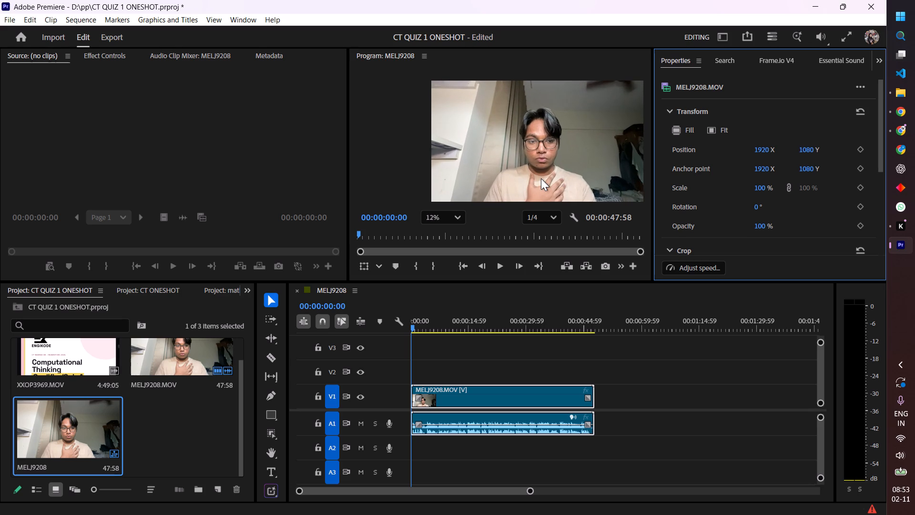
ctrl+scroll(541, 178, down, 2)
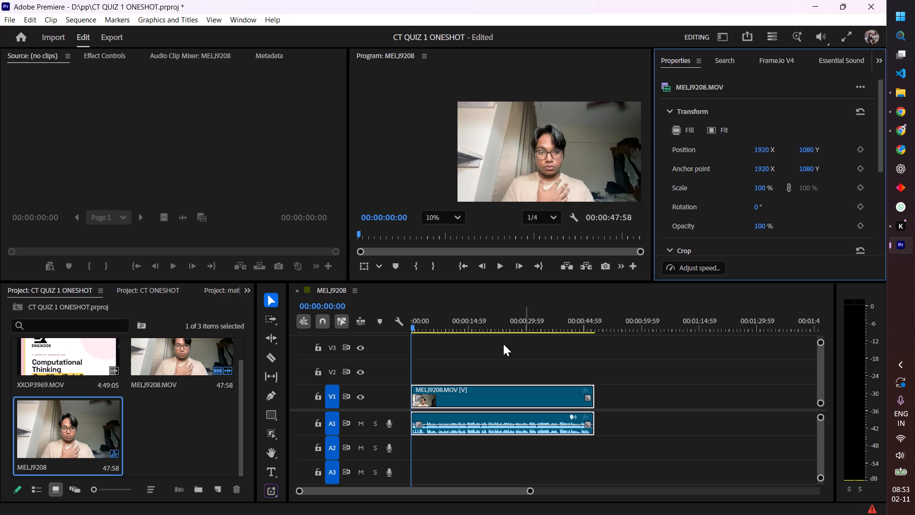
click(503, 266)
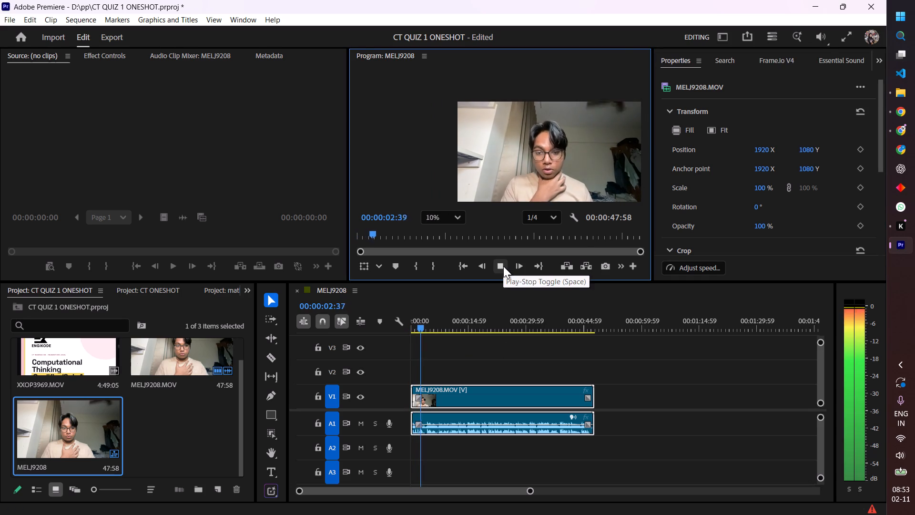
click(503, 266)
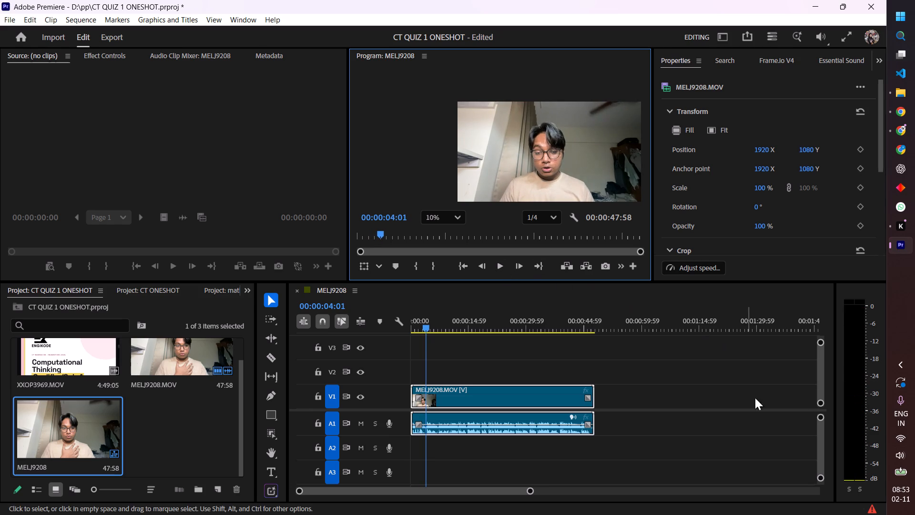
Split the MELJ9208.MOV clip at 00:00:04:10 and ripple delete the portion before the cut.
drag(531, 493, 325, 475)
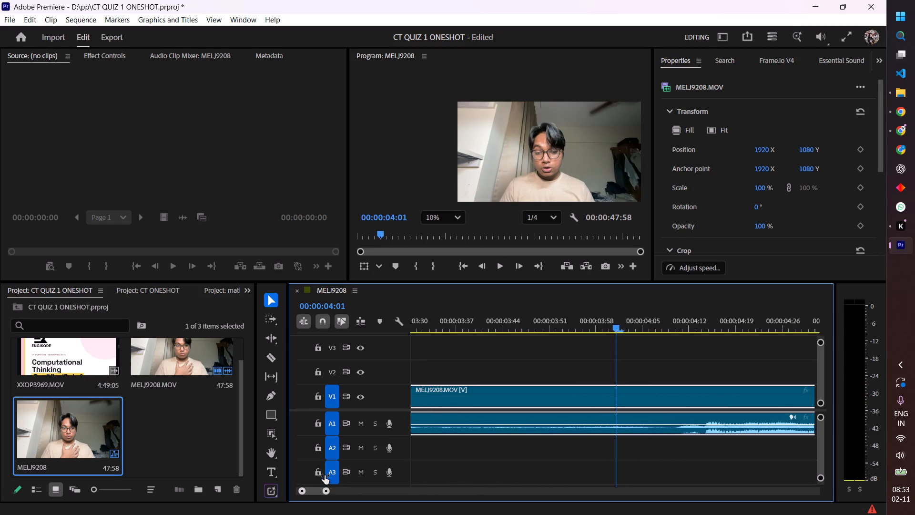
drag(325, 475, 335, 476)
click(495, 262)
click(497, 266)
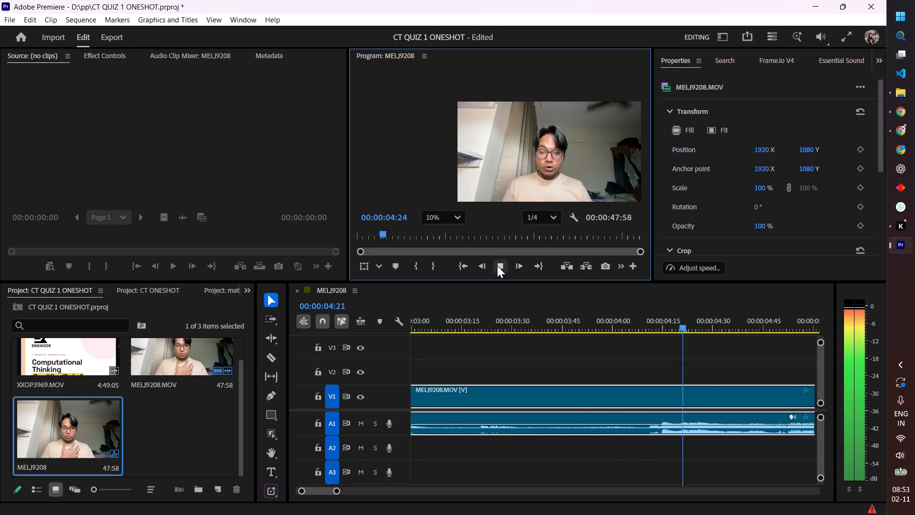
drag(729, 329, 641, 339)
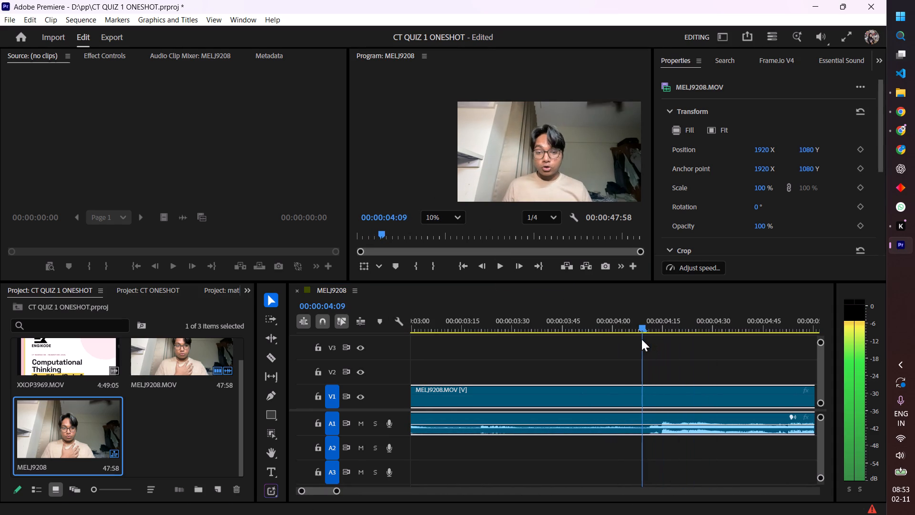
drag(641, 339, 644, 340)
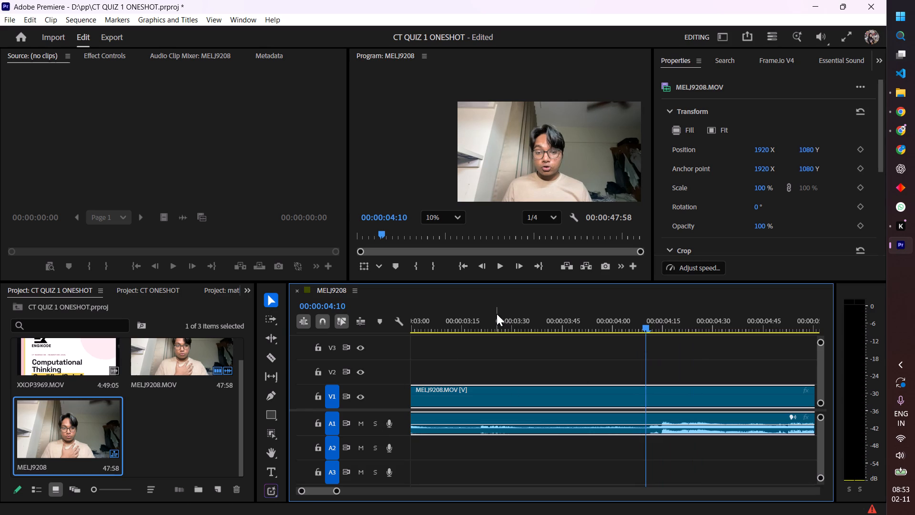
key(ctrl+k)
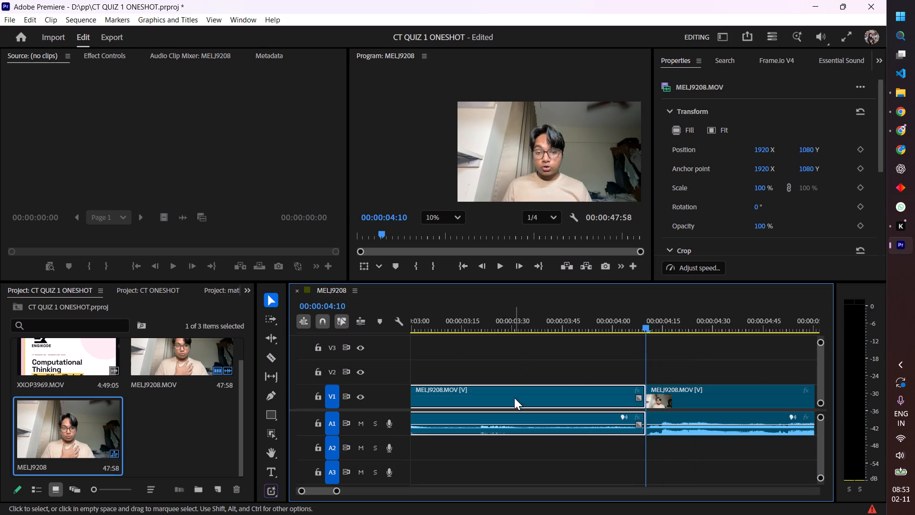
key(shift+Delete)
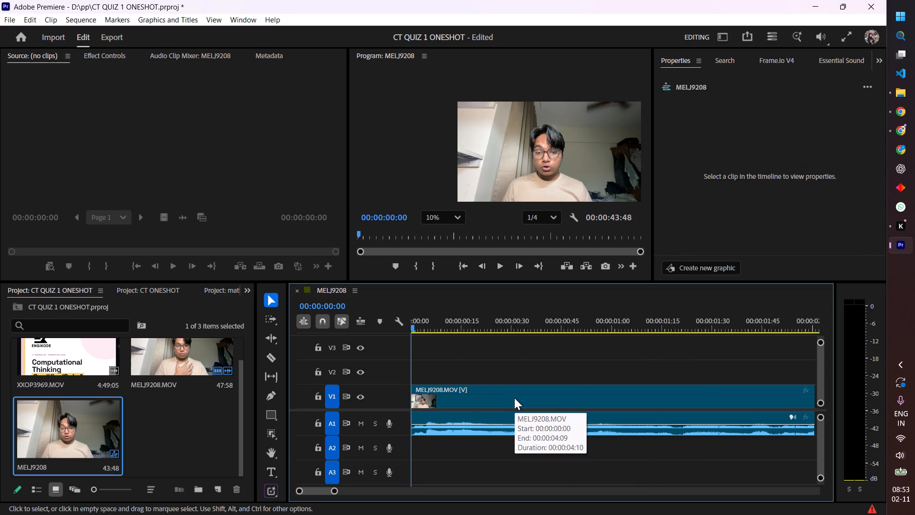
Play the trimmed MELJ9208 sequence from the start to check its new opening.
click(501, 272)
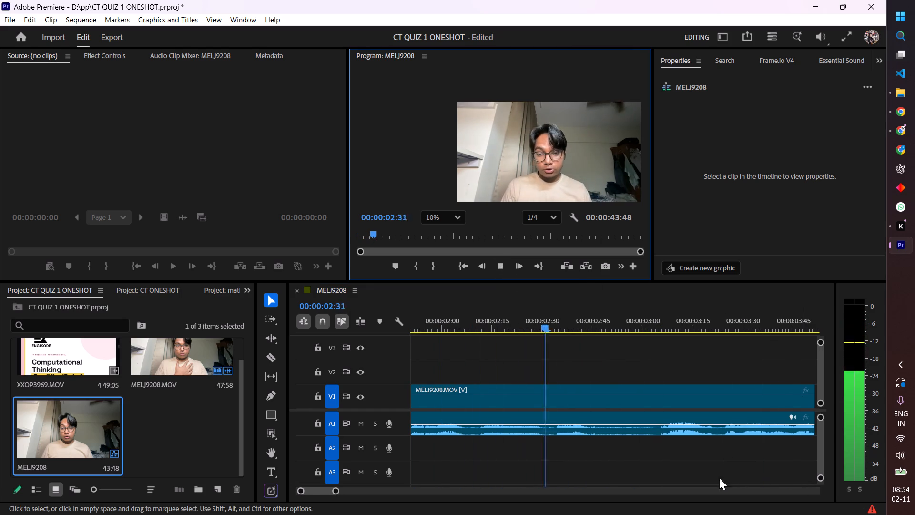
drag(336, 492, 347, 492)
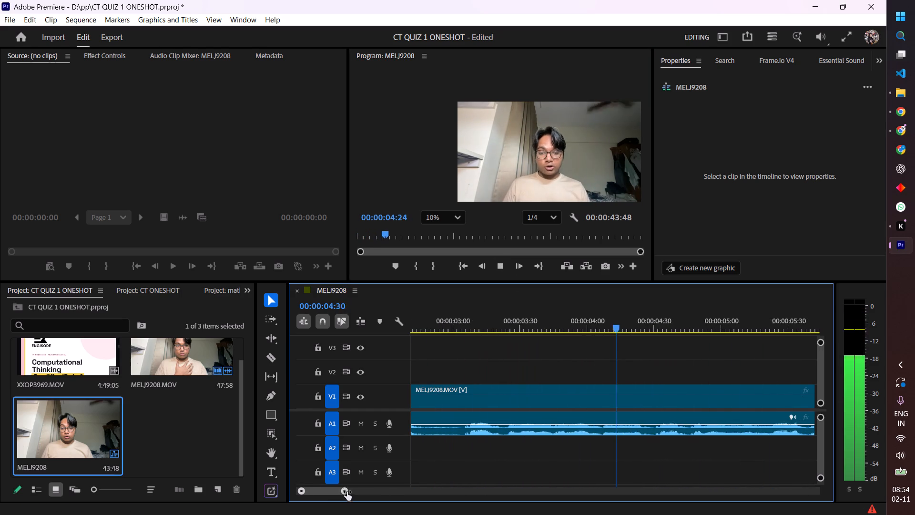
drag(347, 492, 648, 512)
key(space)
key(space)
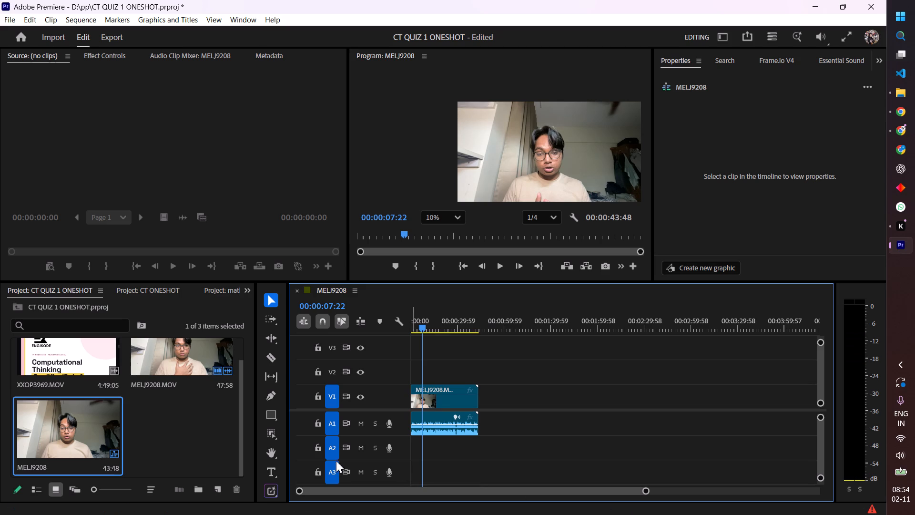
click(161, 435)
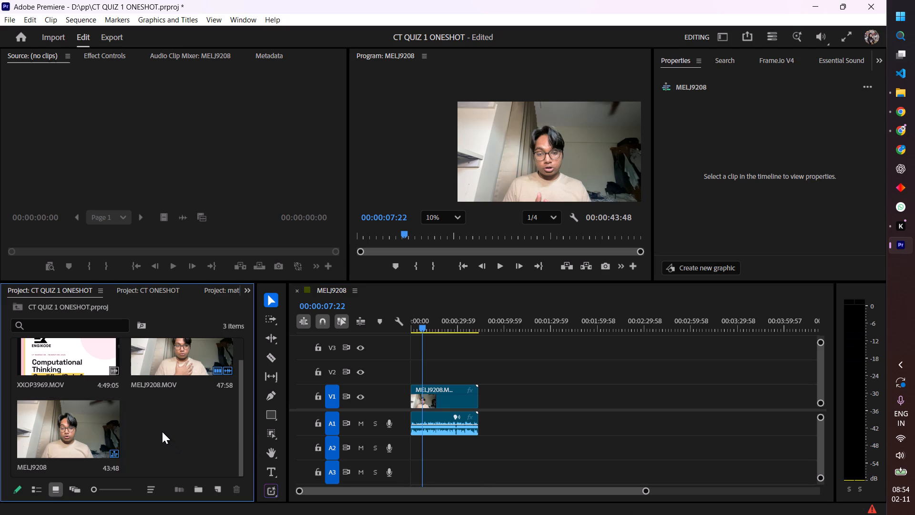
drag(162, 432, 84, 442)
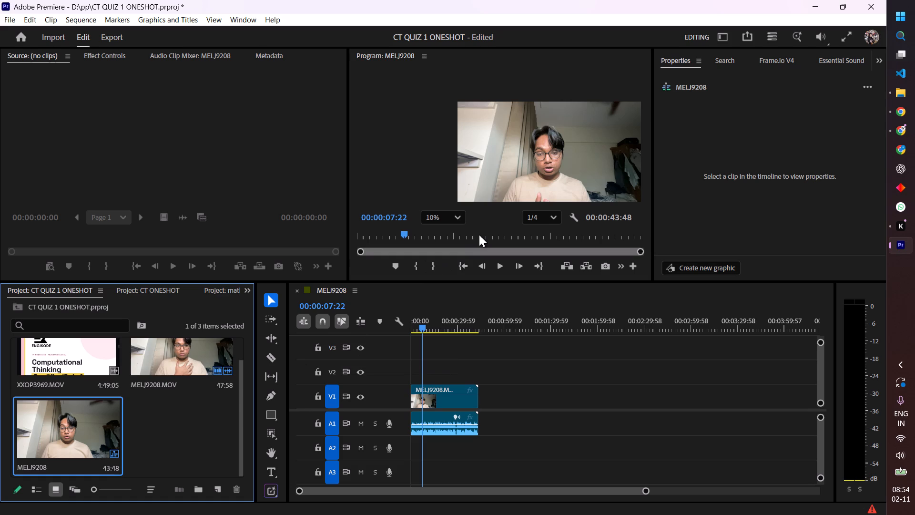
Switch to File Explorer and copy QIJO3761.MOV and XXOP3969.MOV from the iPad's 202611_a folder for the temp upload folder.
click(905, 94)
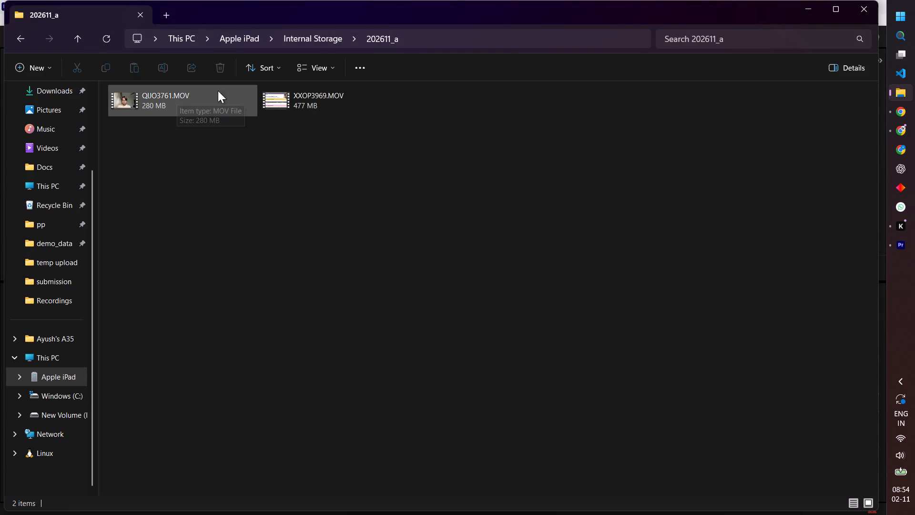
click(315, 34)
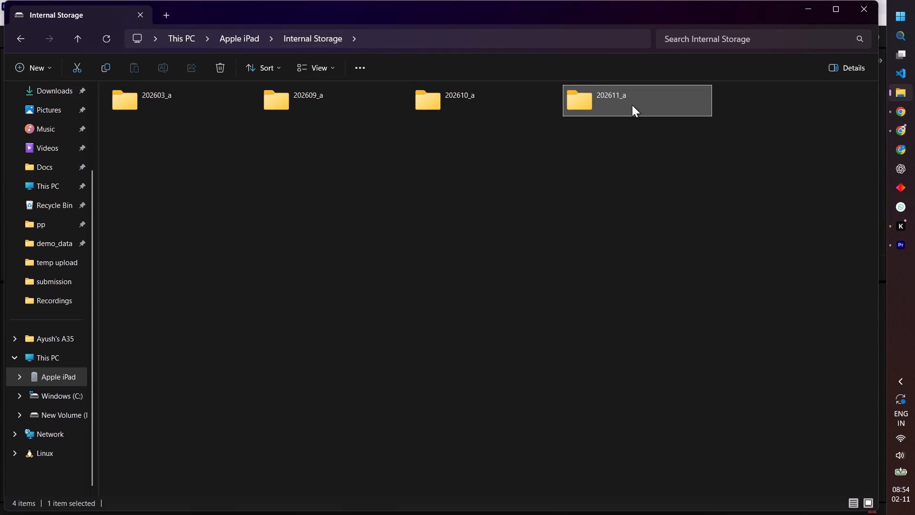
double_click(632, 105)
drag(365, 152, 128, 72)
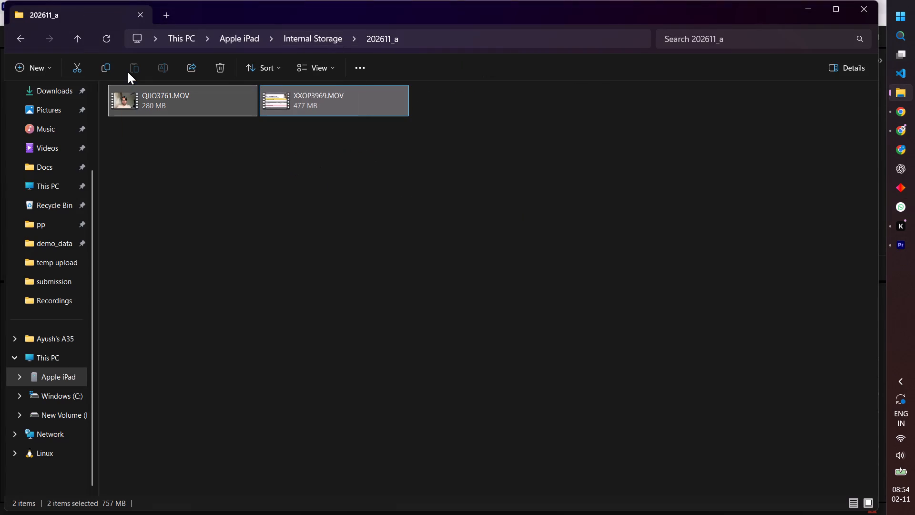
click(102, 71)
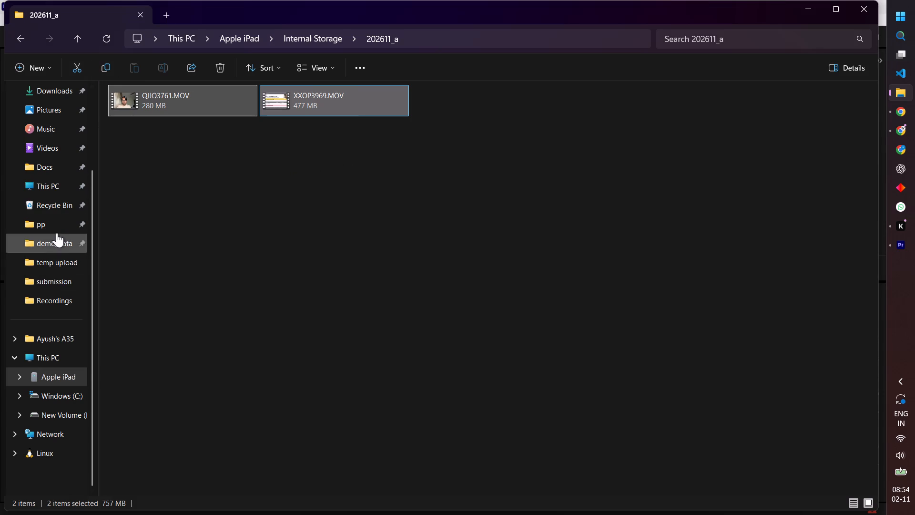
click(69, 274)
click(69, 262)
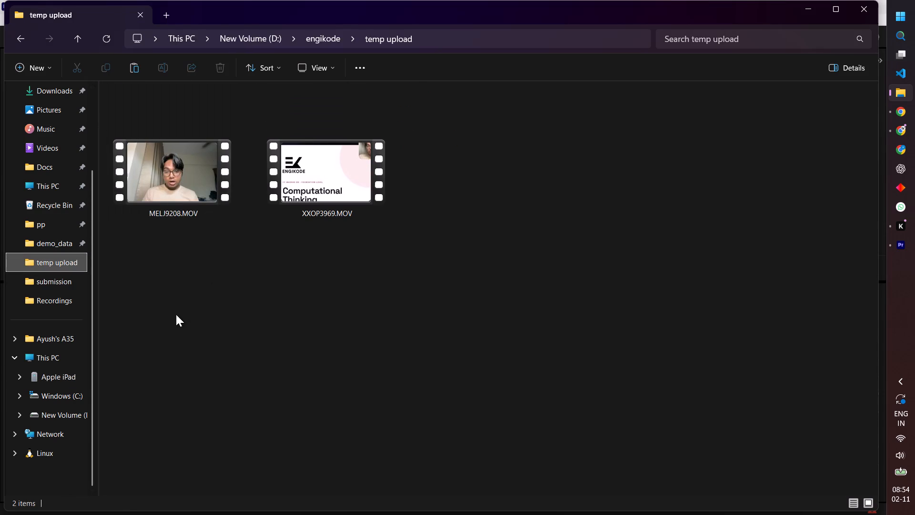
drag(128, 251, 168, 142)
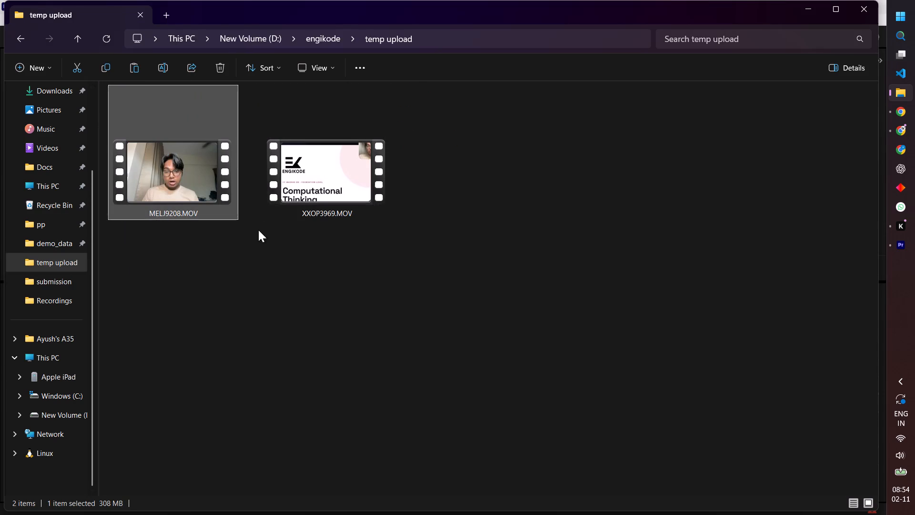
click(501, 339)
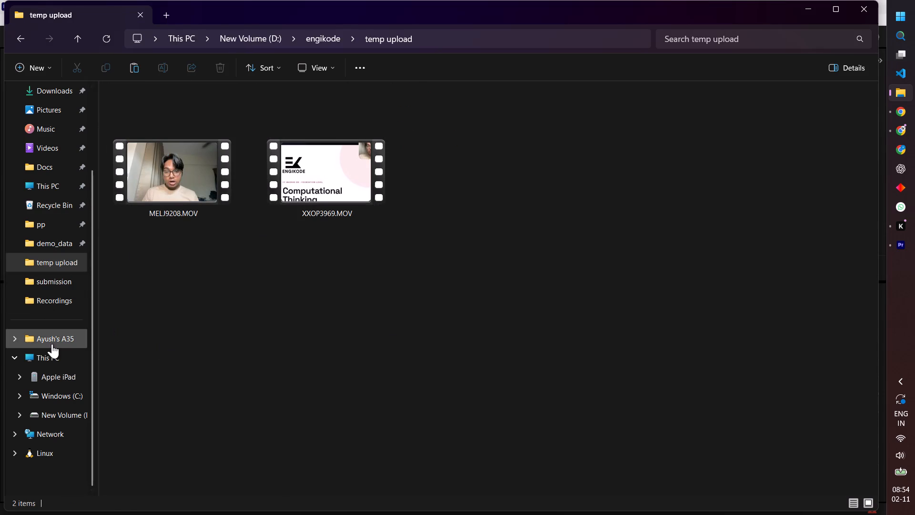
Copy only QIJO3761.MOV from the 202611_a folder in the Apple iPad's internal storage.
click(57, 377)
click(230, 117)
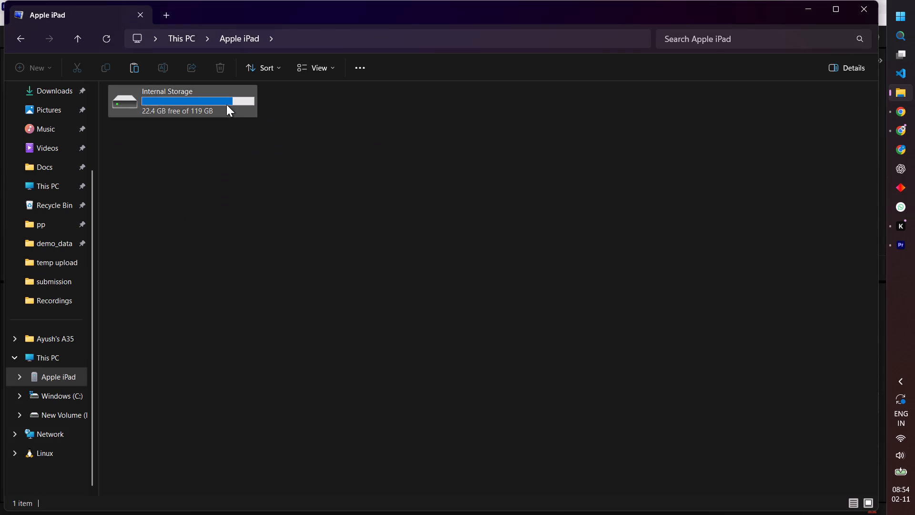
double_click(226, 103)
click(581, 118)
double_click(594, 103)
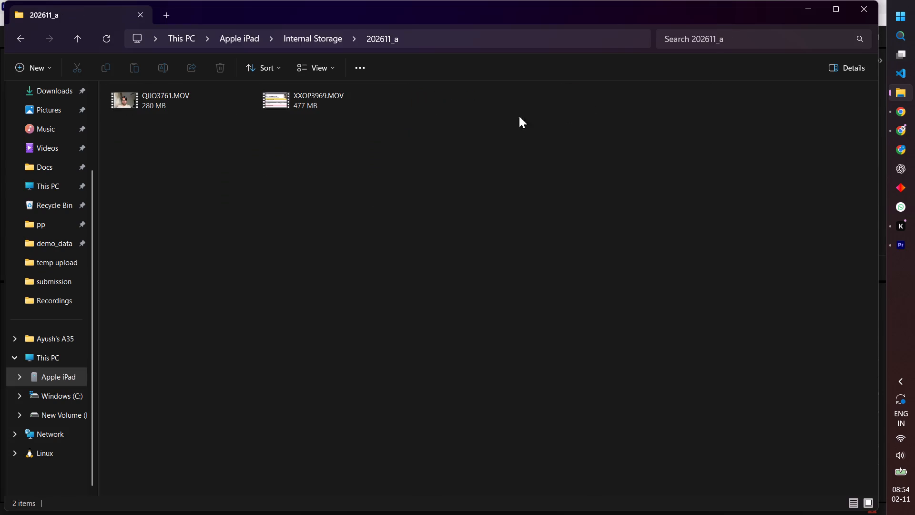
click(173, 107)
click(173, 107)
key(ctrl+c)
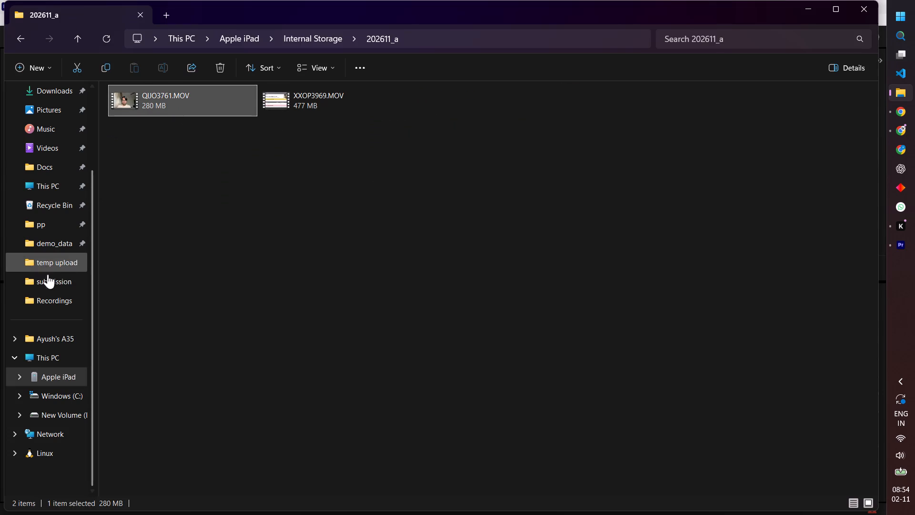
Delete MELJ9208.MOV from the temp upload folder on D:.
click(49, 264)
drag(163, 275, 169, 152)
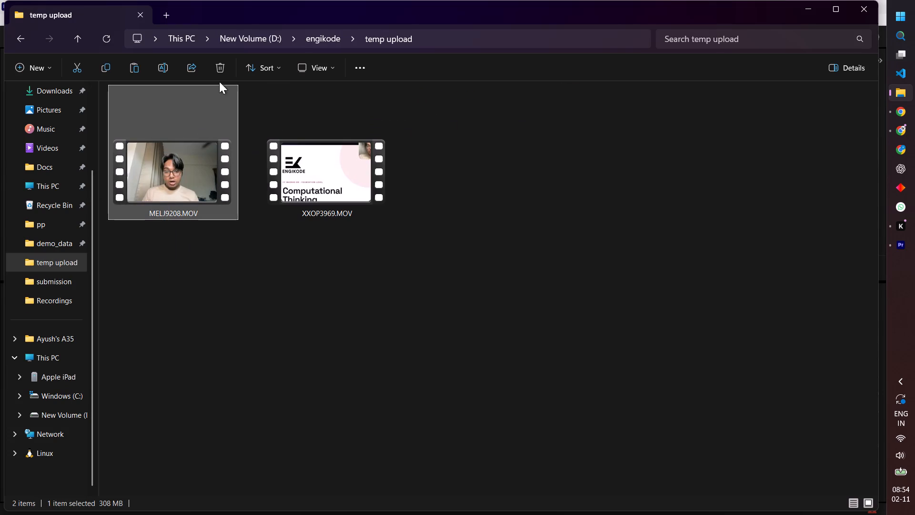
click(225, 66)
Paste QIJO3761.MOV into the temp upload folder.
double_click(192, 236)
key(ctrl+v)
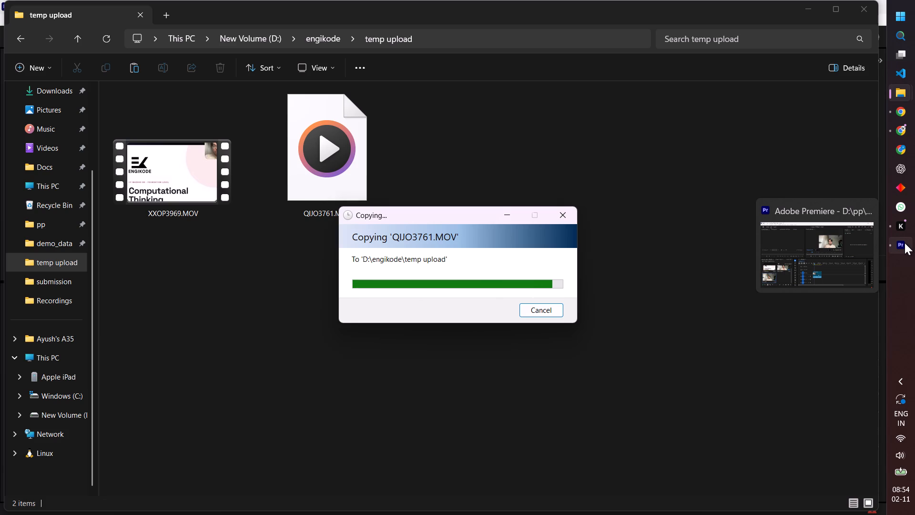
Switch to Adobe Premiere, dismiss the media relinking, and delete the MELJ9208.MOV clip from the timeline.
click(905, 243)
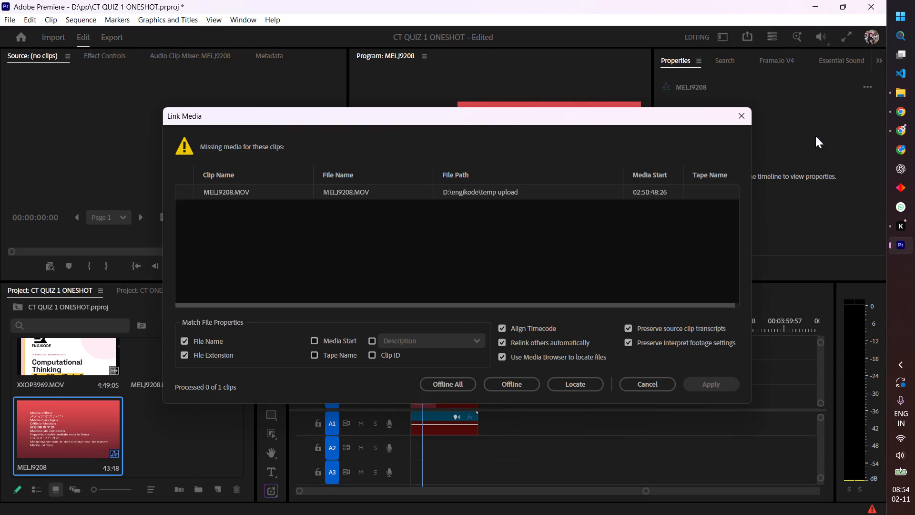
click(738, 116)
drag(505, 440, 417, 396)
key(Delete)
key(Delete)
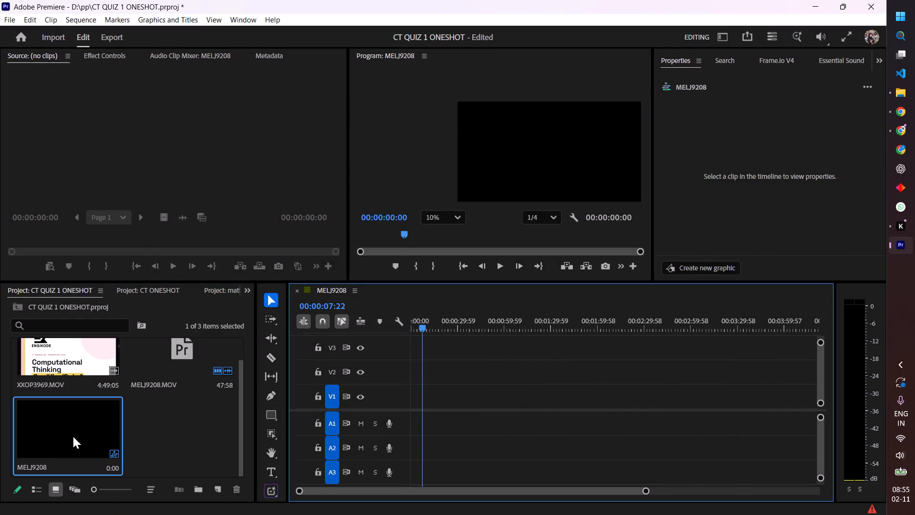
Delete the MELJ9208 sequence and the MELJ9208.MOV source clip from the project.
click(81, 436)
key(Delete)
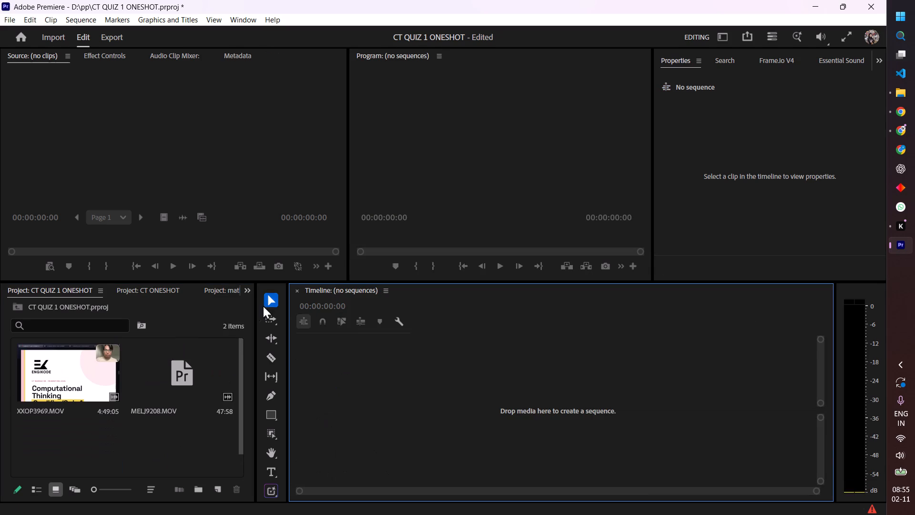
click(183, 386)
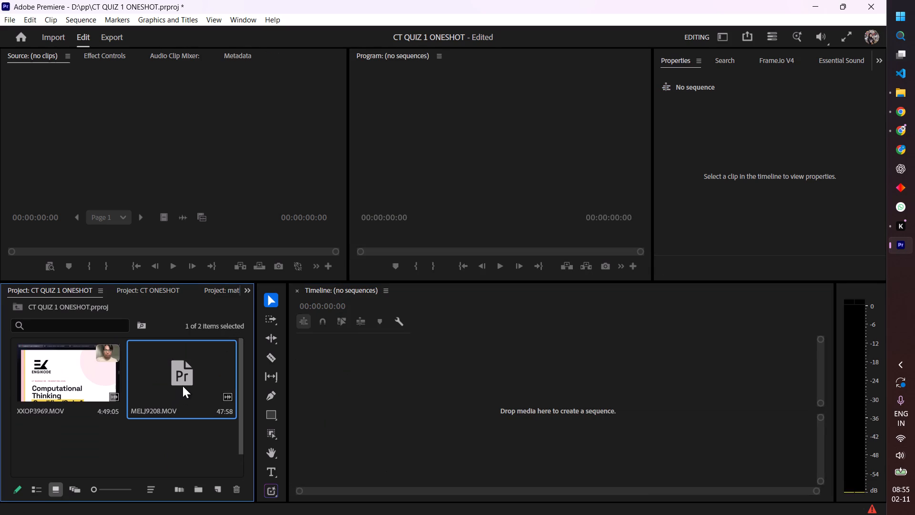
key(Delete)
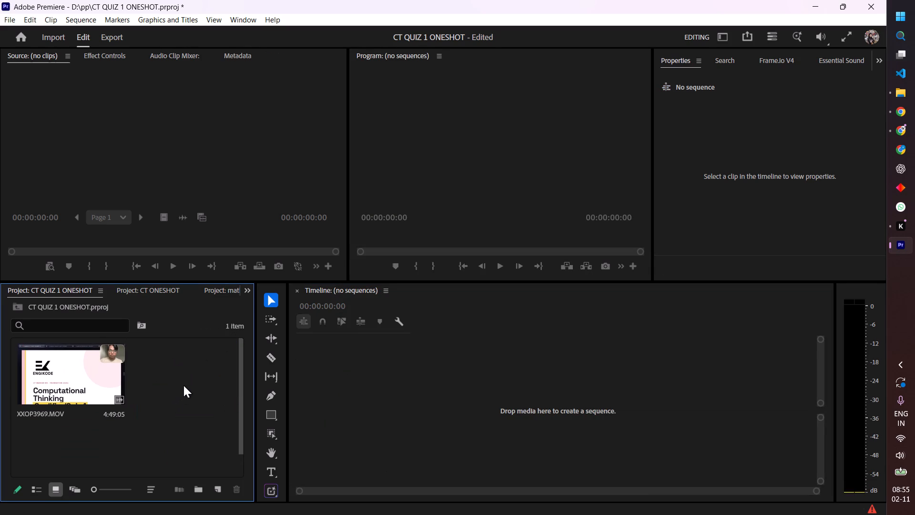
Import QIJO3761.MOV from the temp upload folder and create a new sequence from it.
key(ctrl+i)
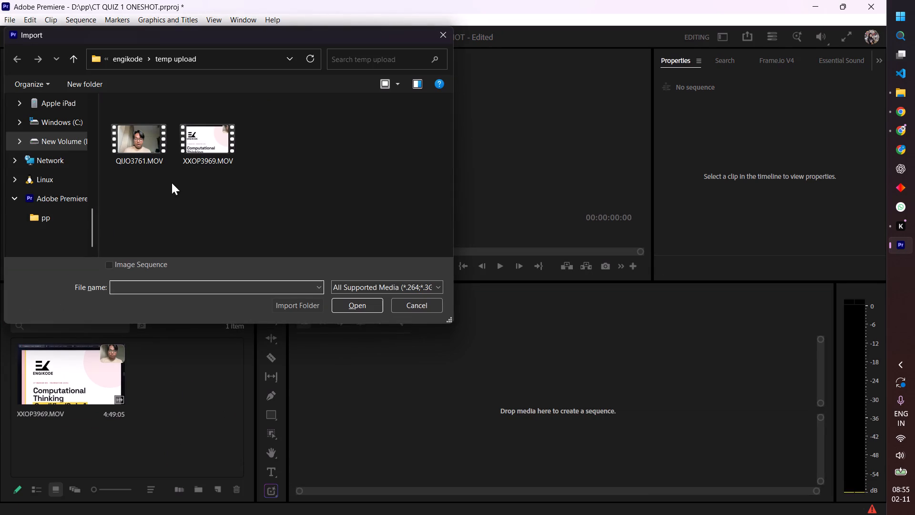
double_click(133, 151)
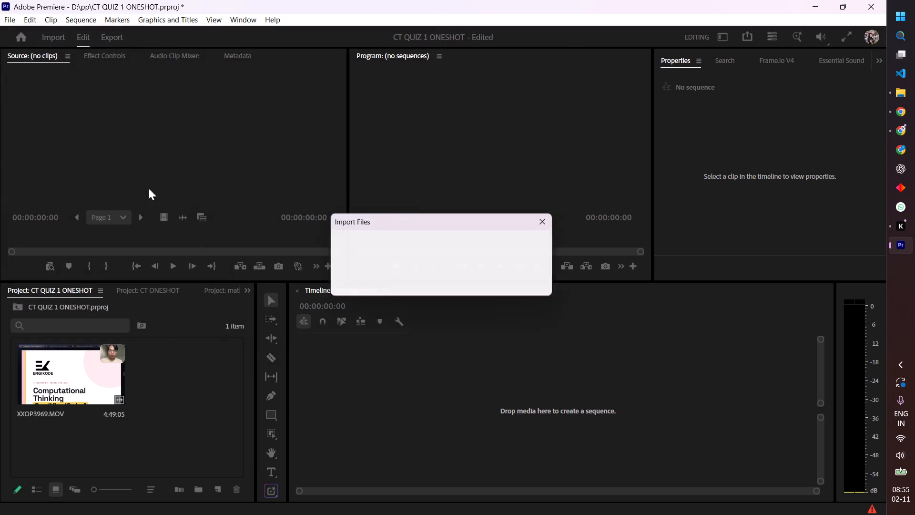
drag(188, 367, 340, 418)
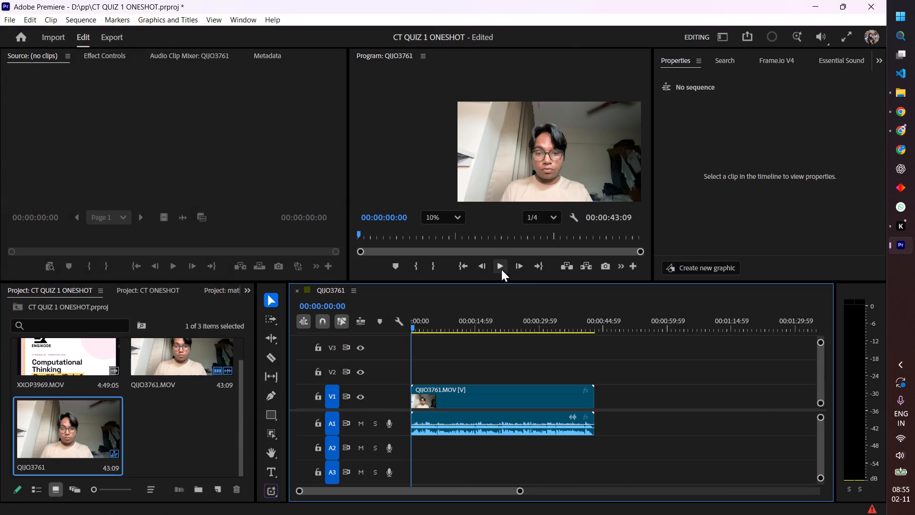
Trim the start of the QIJO3761.MOV clip to 00:00:03:16 and move the clip to the beginning of the sequence.
click(501, 269)
key(space)
key(space)
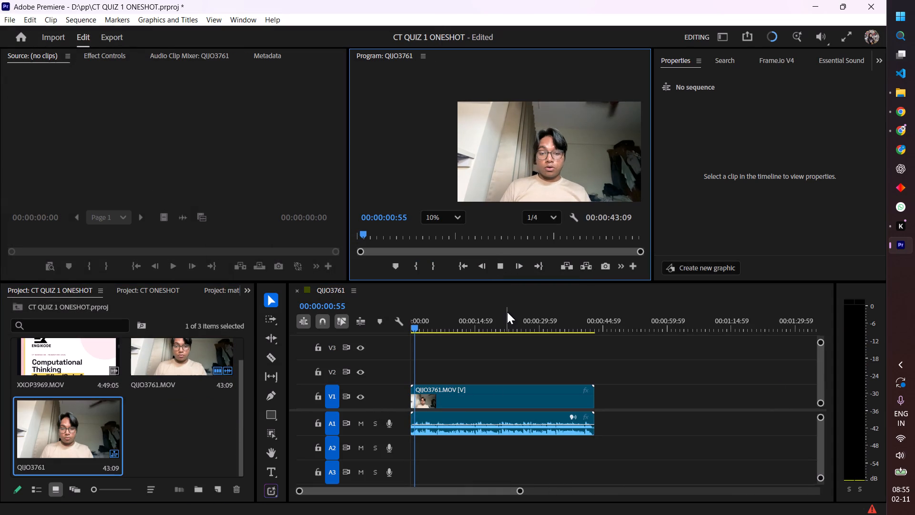
key(space)
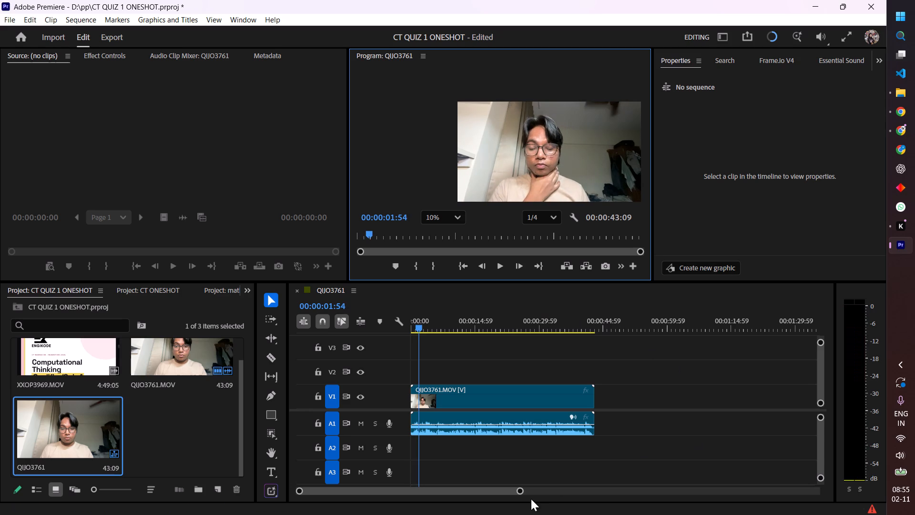
drag(523, 494, 372, 494)
key(space)
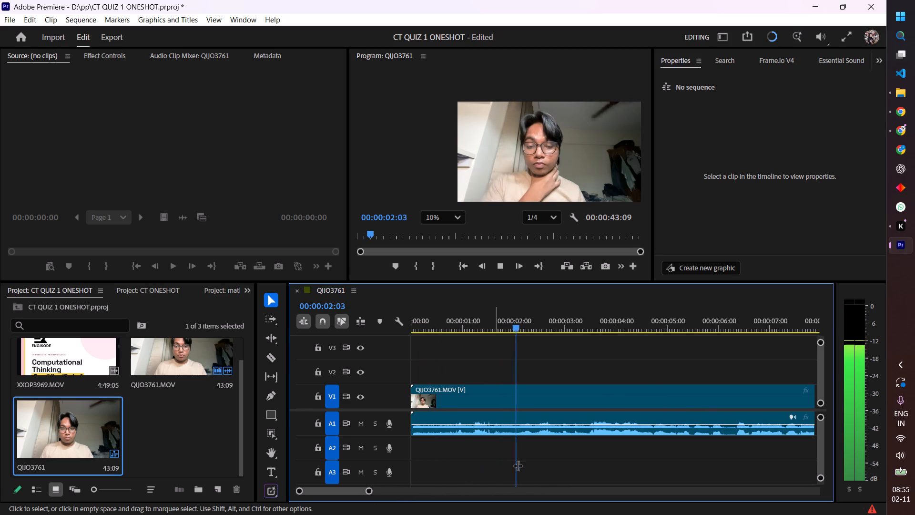
key(space)
key(space)
key(space)
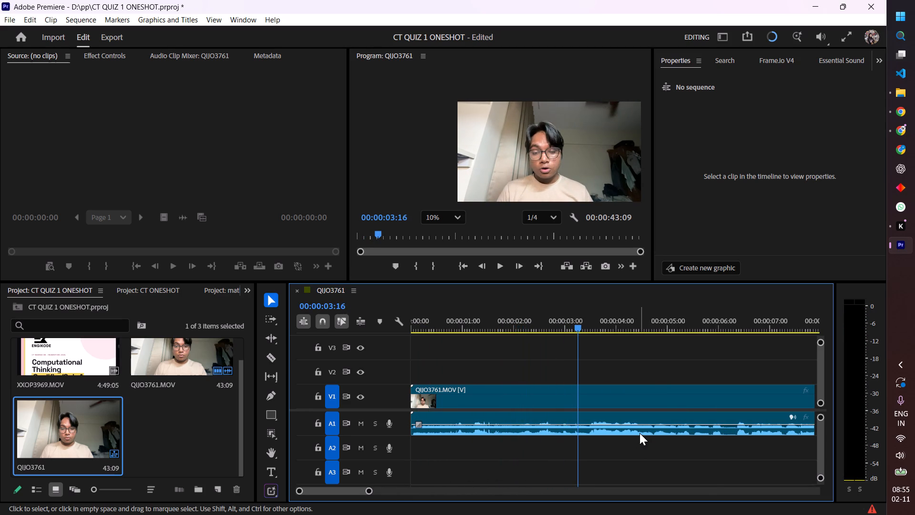
drag(413, 396, 445, 398)
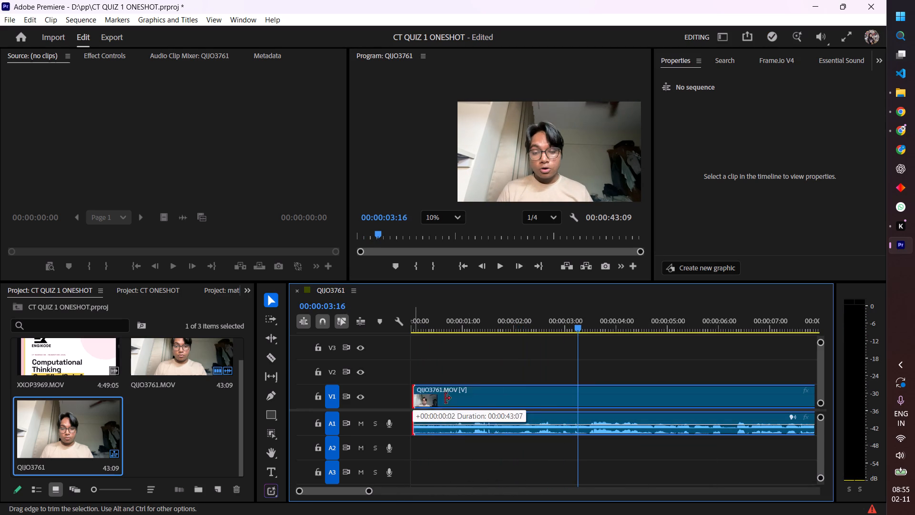
drag(445, 398, 581, 402)
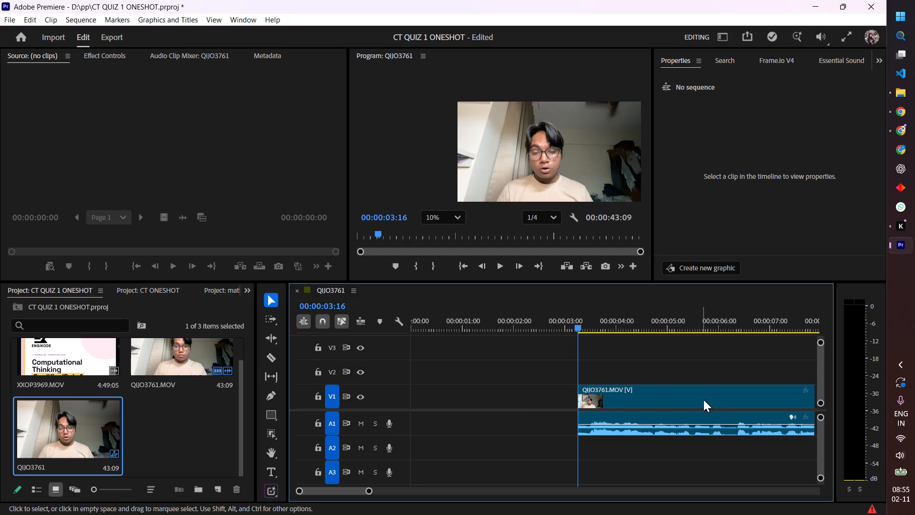
drag(705, 399, 509, 407)
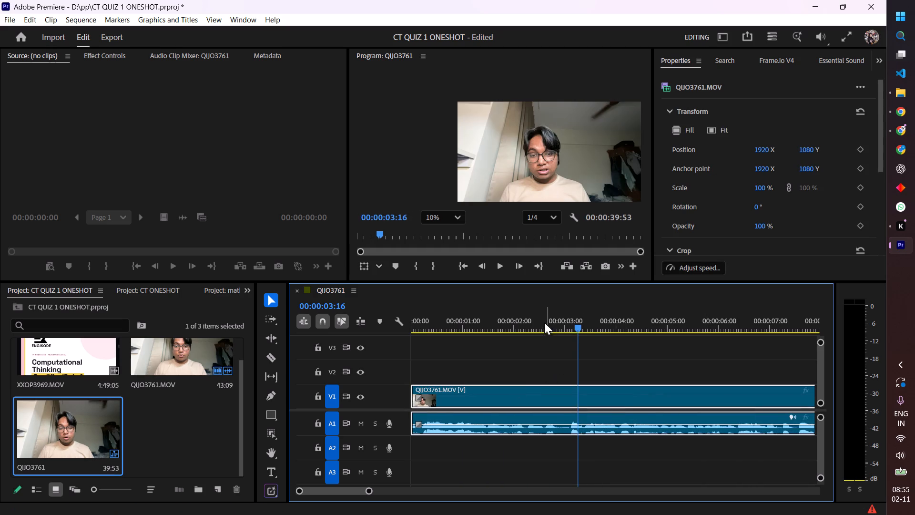
Play the trimmed QIJO3761 sequence from the start to check its new opening.
drag(580, 329, 340, 332)
key(space)
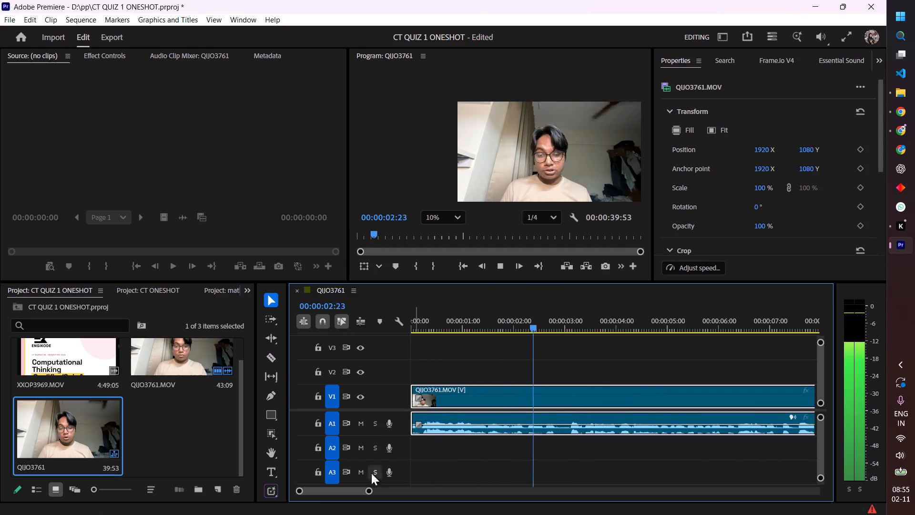
Append XXOP3969.MOV to the sequence directly after the QIJO3761.MOV intro clip on V1 and A1.
drag(367, 492, 503, 501)
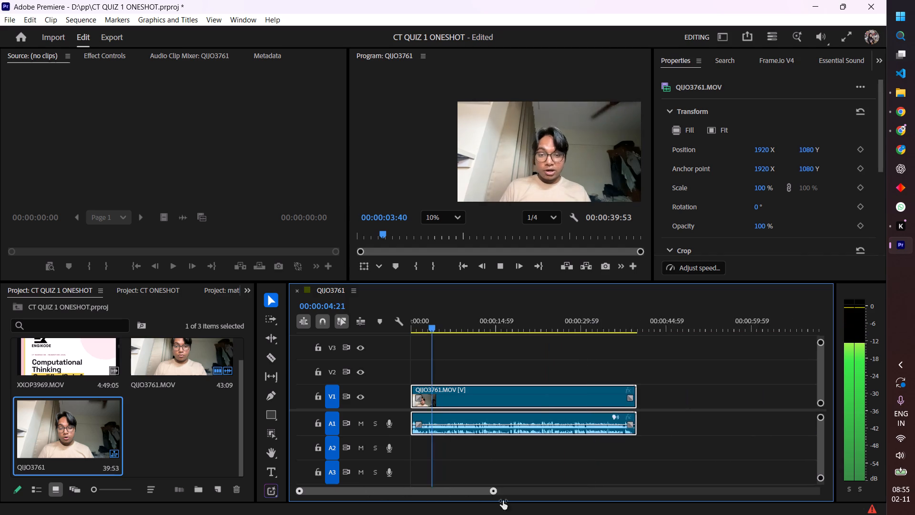
drag(503, 501, 719, 494)
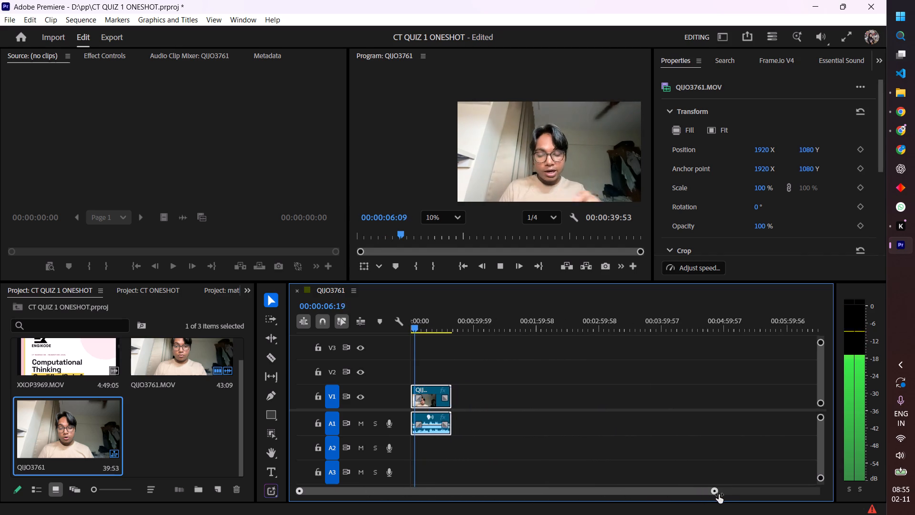
drag(719, 494, 815, 499)
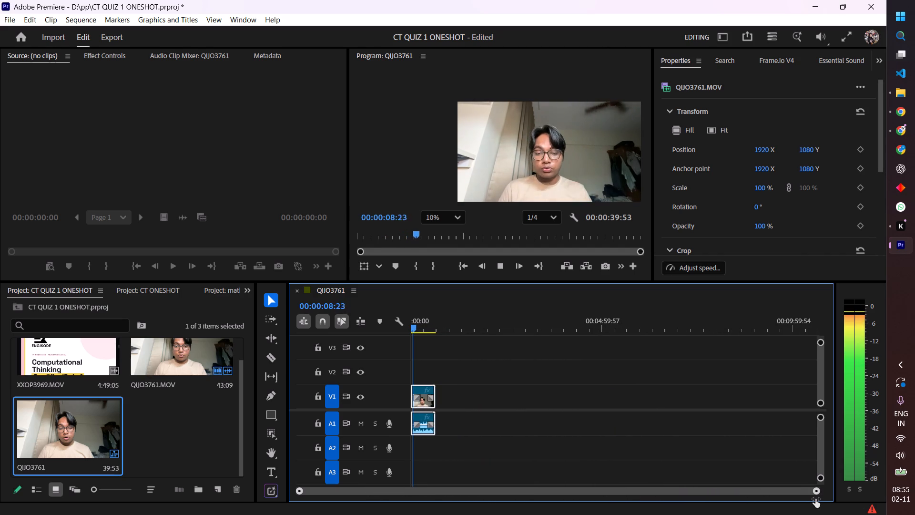
drag(815, 499, 821, 497)
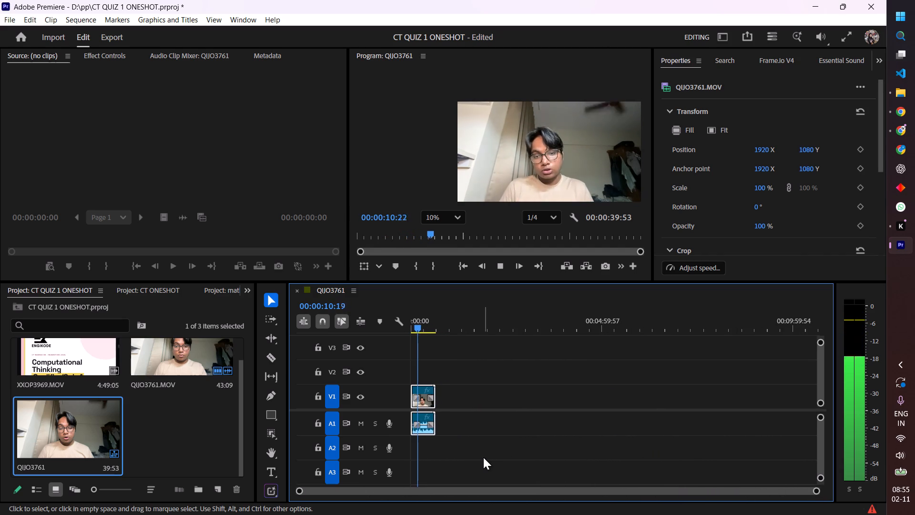
click(483, 457)
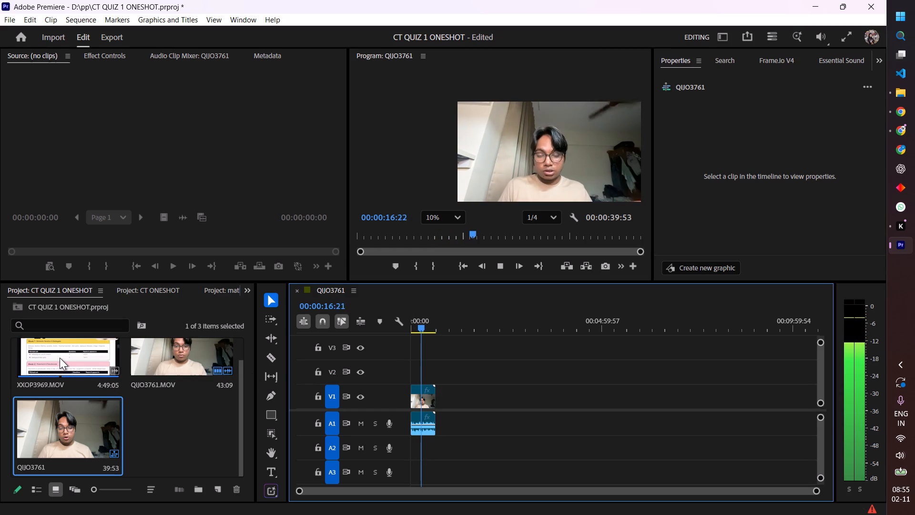
drag(62, 355, 442, 397)
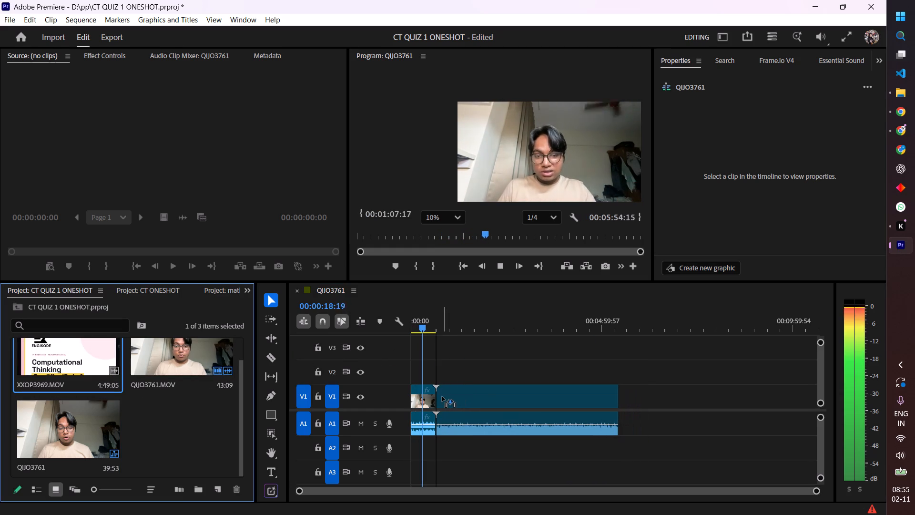
drag(442, 397, 443, 397)
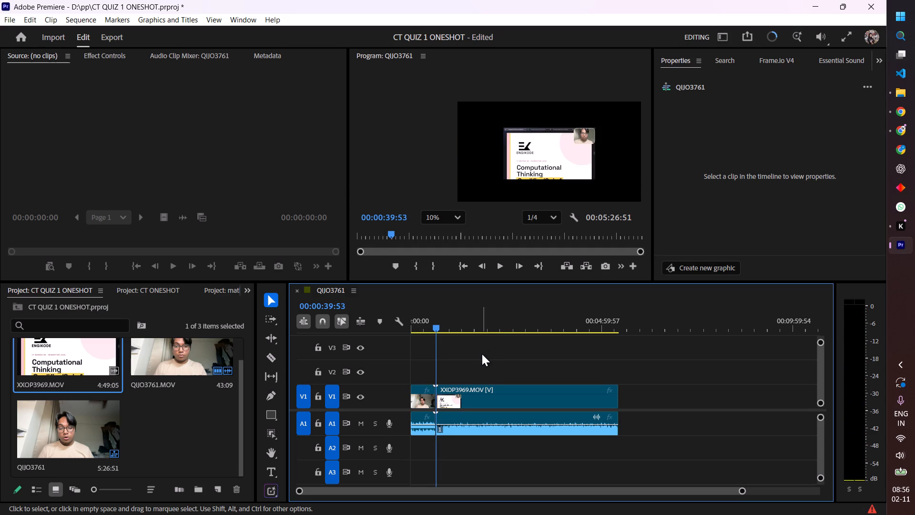
Scale the XXOP3969.MOV clip with Fit so it matches the sequence frame.
key(space)
key(space)
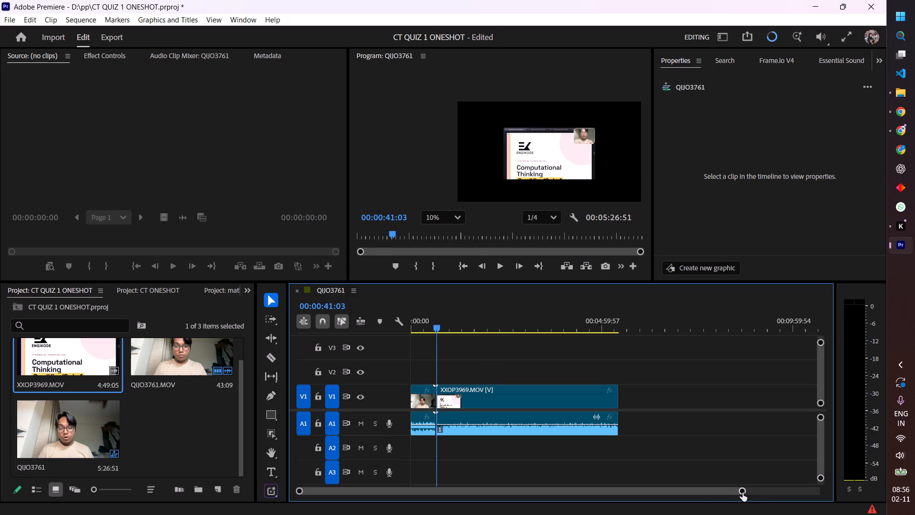
click(468, 397)
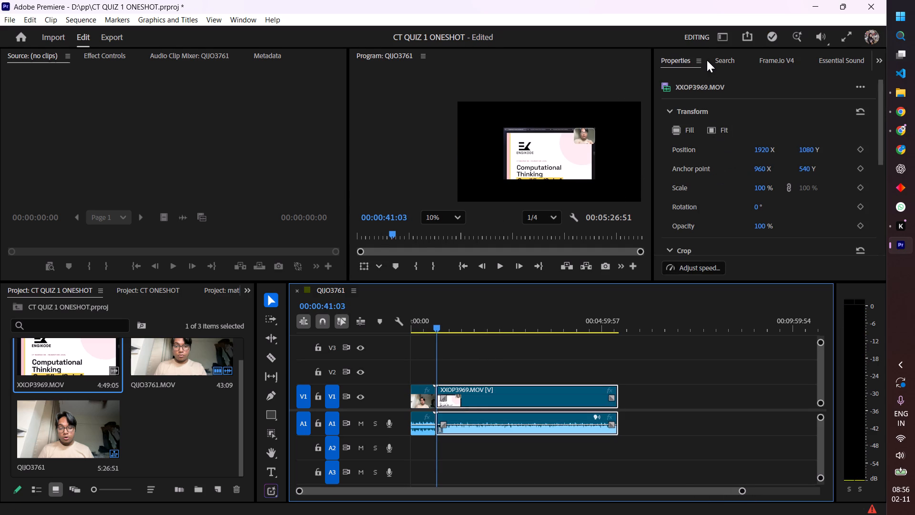
click(715, 130)
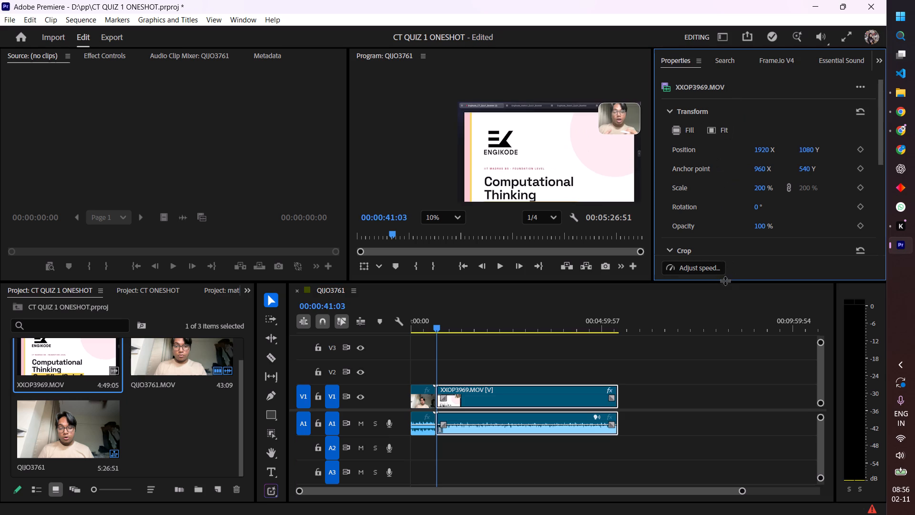
Trim the end of the QIJO3761.MOV intro clip to 00:00:39:09 and close the gap before XXOP3969.MOV.
drag(742, 489, 495, 486)
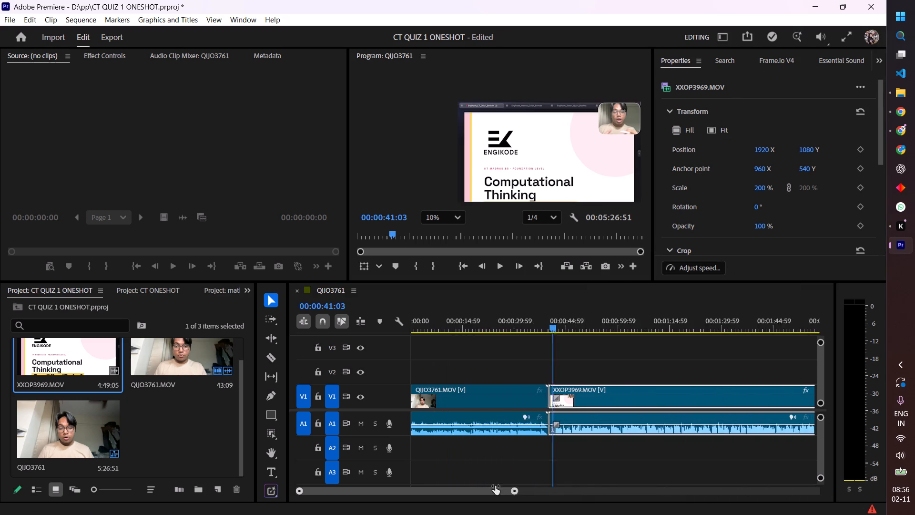
drag(495, 486, 487, 488)
drag(608, 329, 578, 336)
key(space)
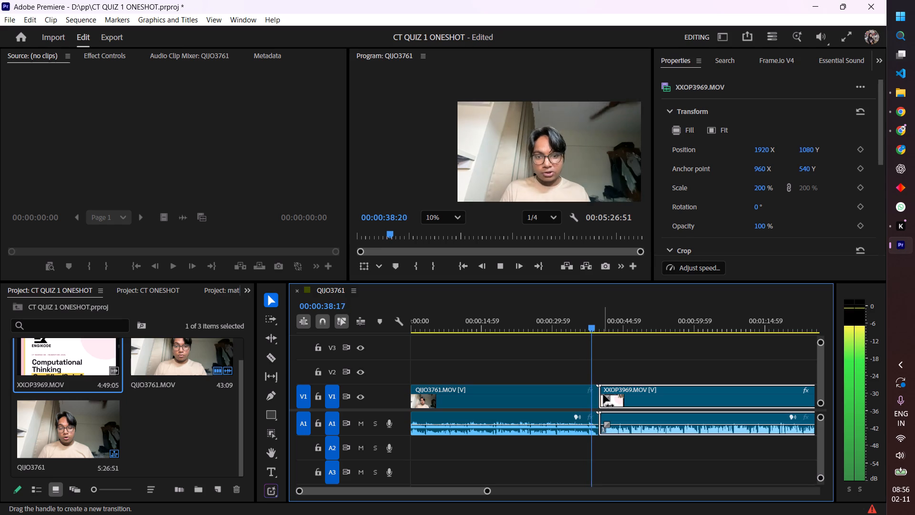
key(space)
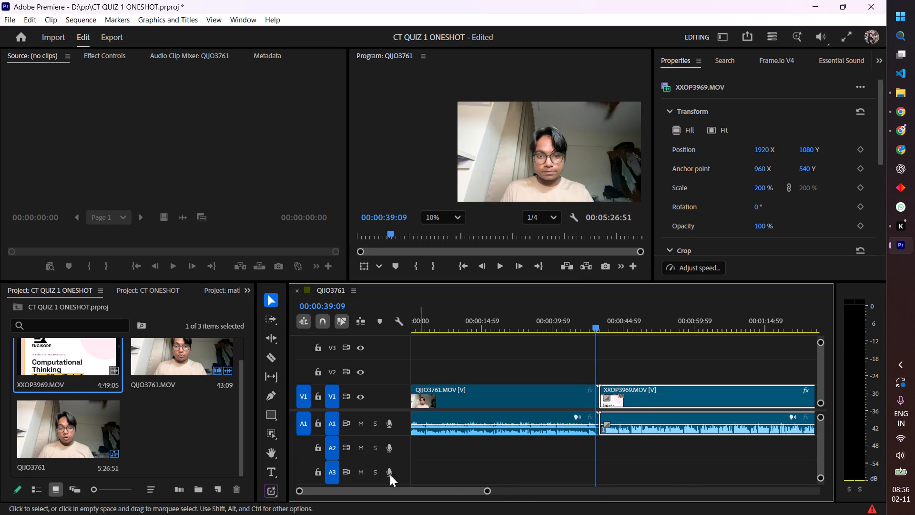
drag(297, 490, 370, 495)
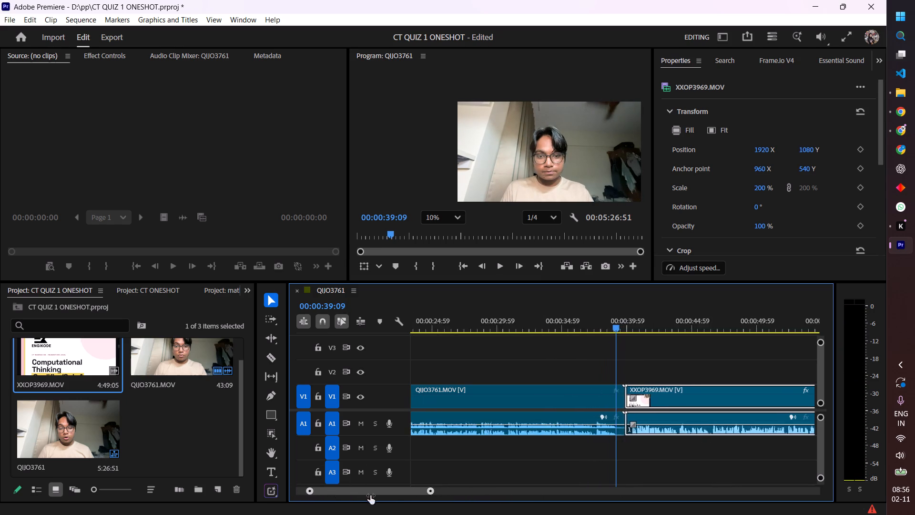
drag(370, 495, 417, 506)
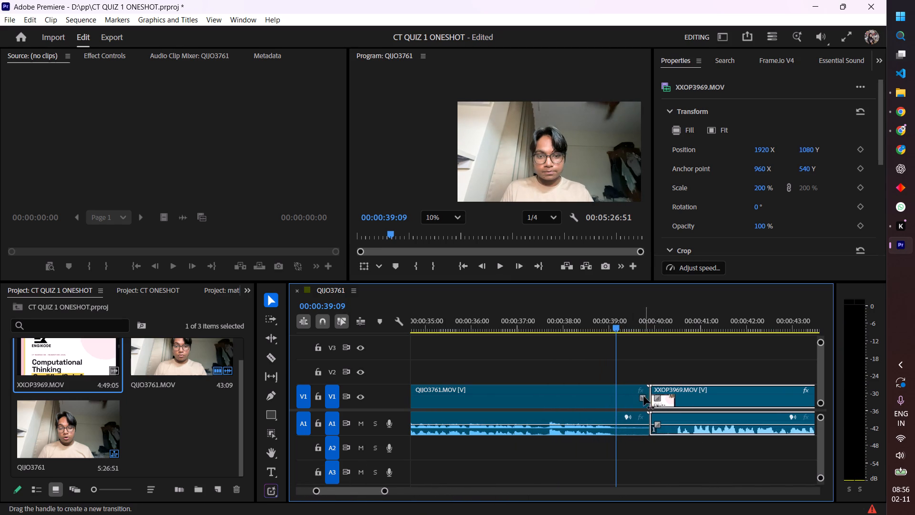
drag(648, 397, 616, 402)
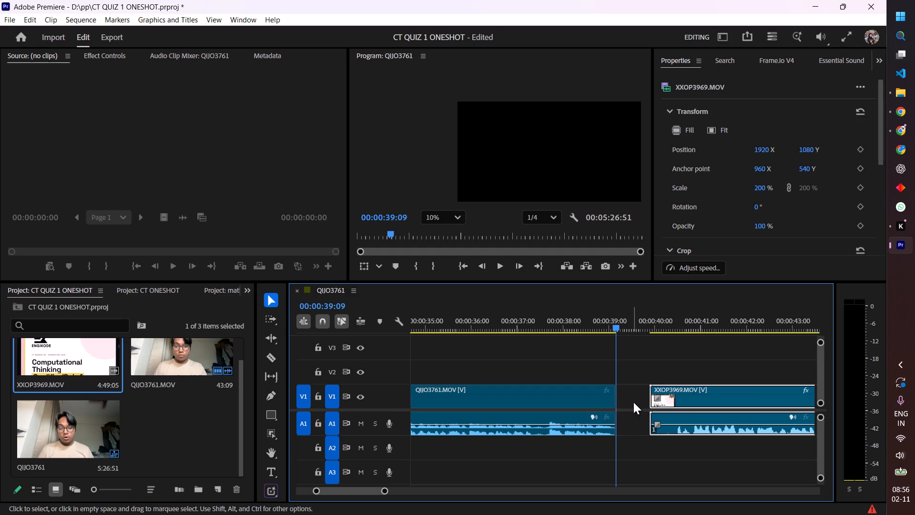
click(633, 402)
key(BackSpace)
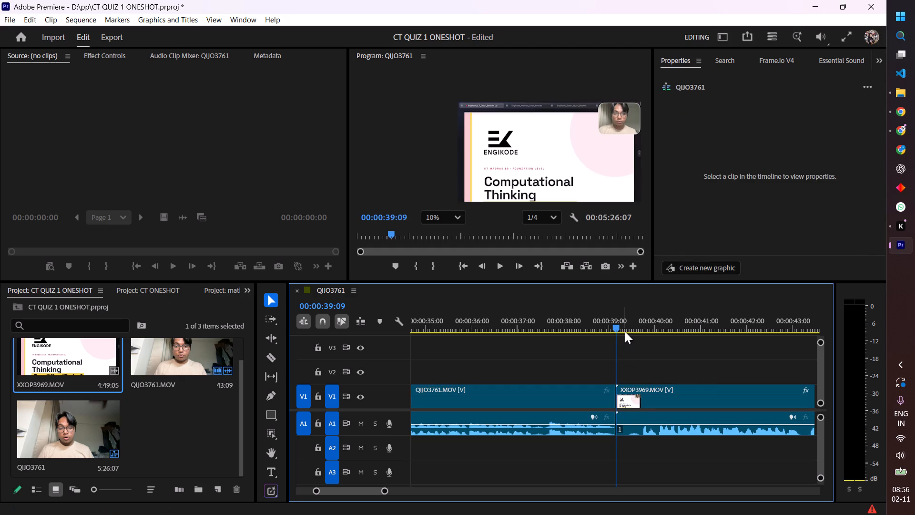
Play the sequence from the cut at 00:00:39:09 to check the opening of XXOP3969.MOV.
key(space)
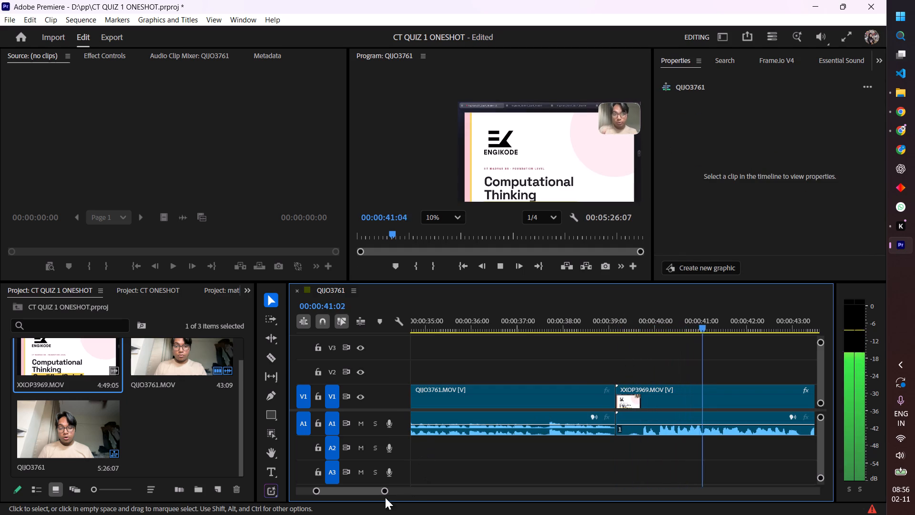
drag(386, 492, 648, 503)
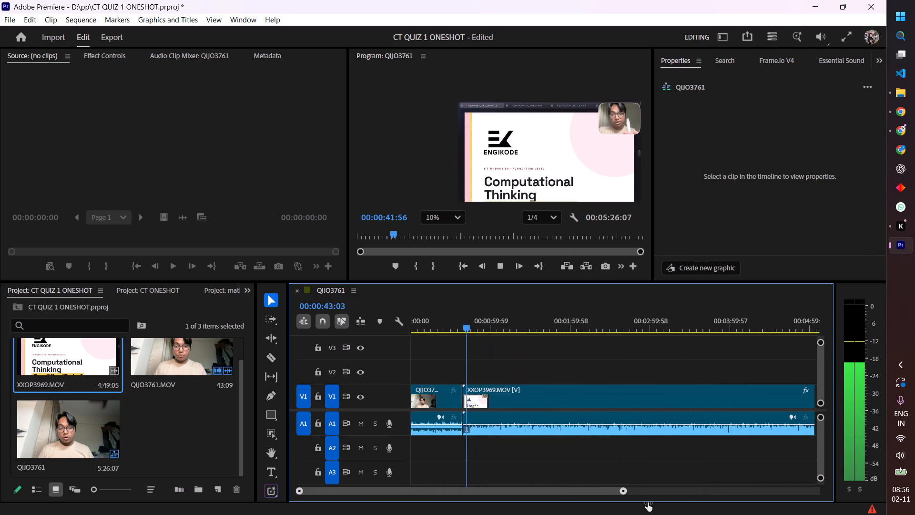
drag(648, 503, 719, 503)
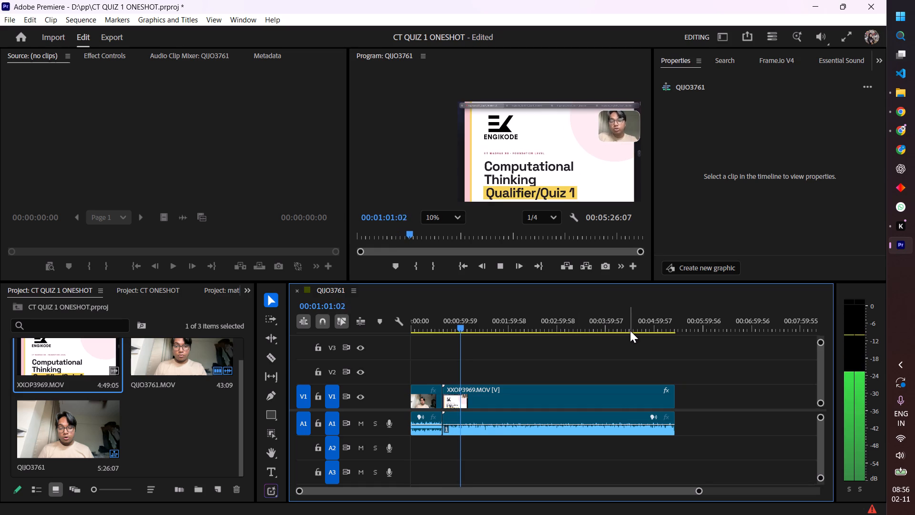
Find where the speech ends in XXOP3969.MOV and trim the clip's end to 00:05:24:23.
click(643, 328)
drag(641, 327, 648, 328)
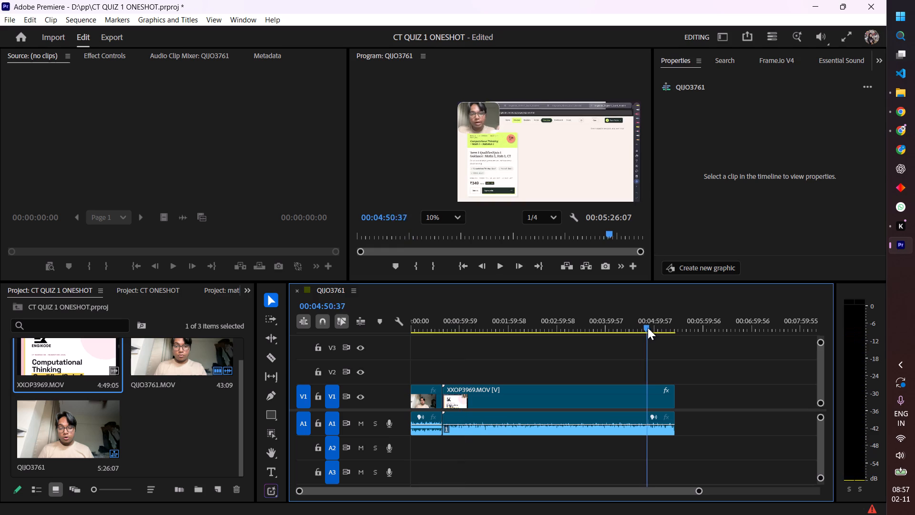
drag(648, 328, 666, 330)
key(space)
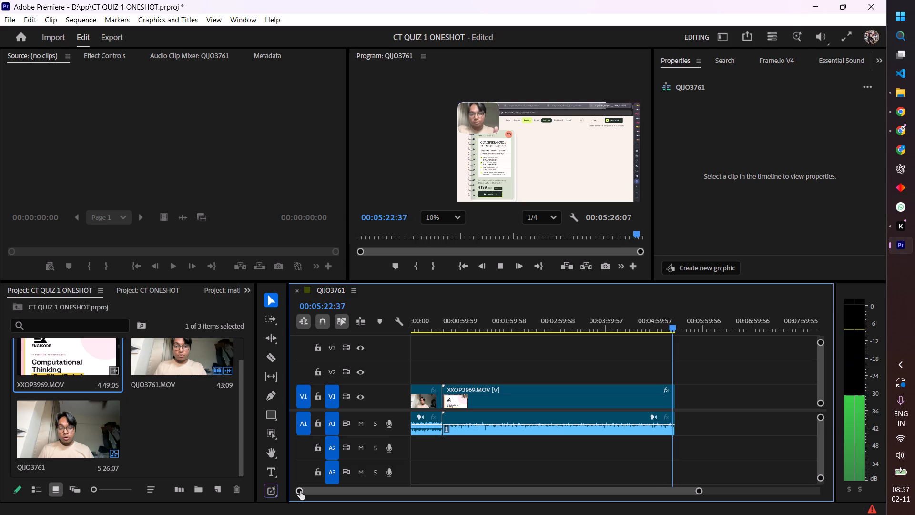
key(space)
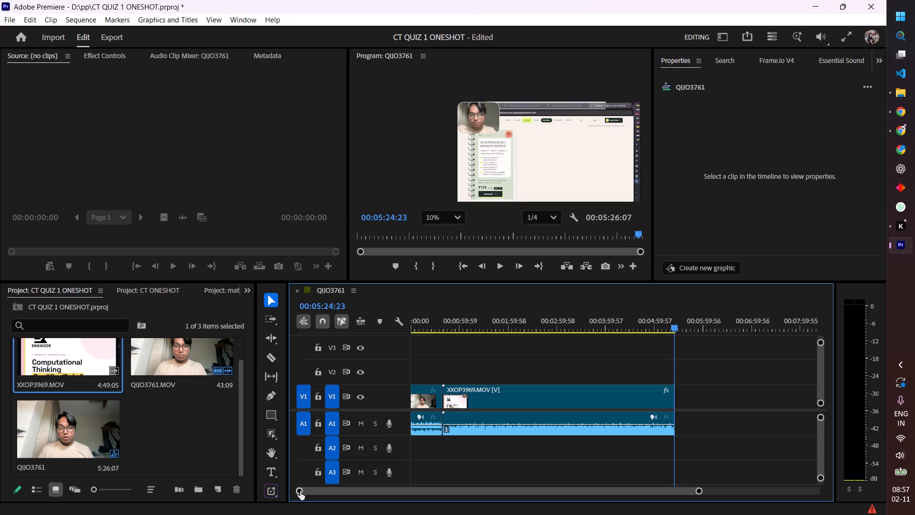
drag(300, 491, 672, 506)
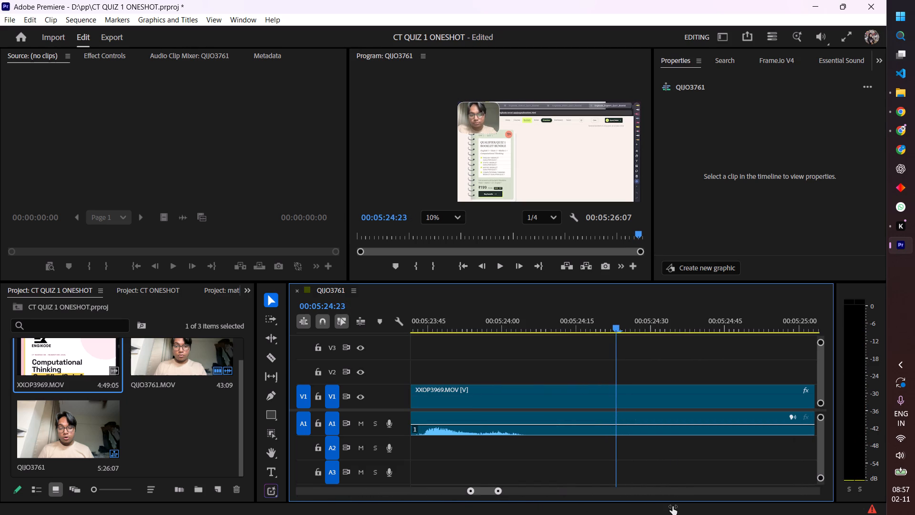
drag(672, 506, 645, 512)
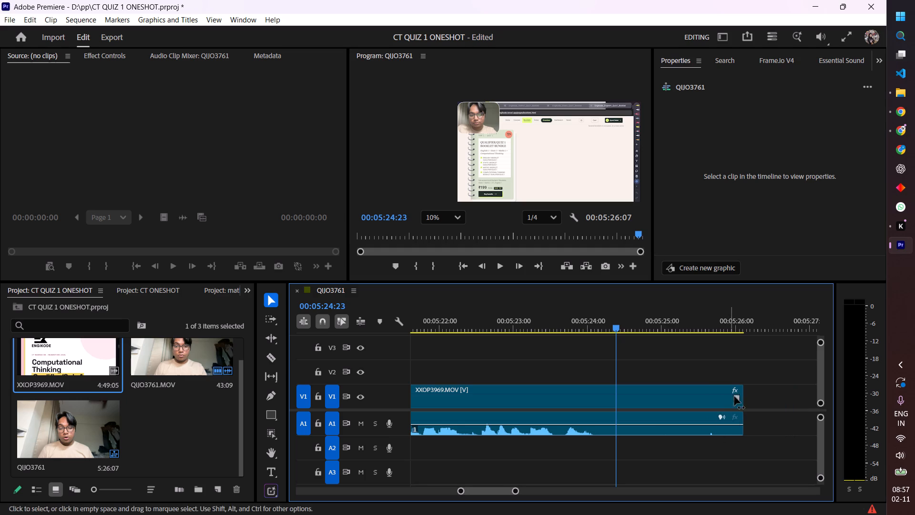
drag(743, 391, 619, 411)
Scrub back through the whole sequence and play its opening to check the picture and sound.
drag(459, 492, 394, 492)
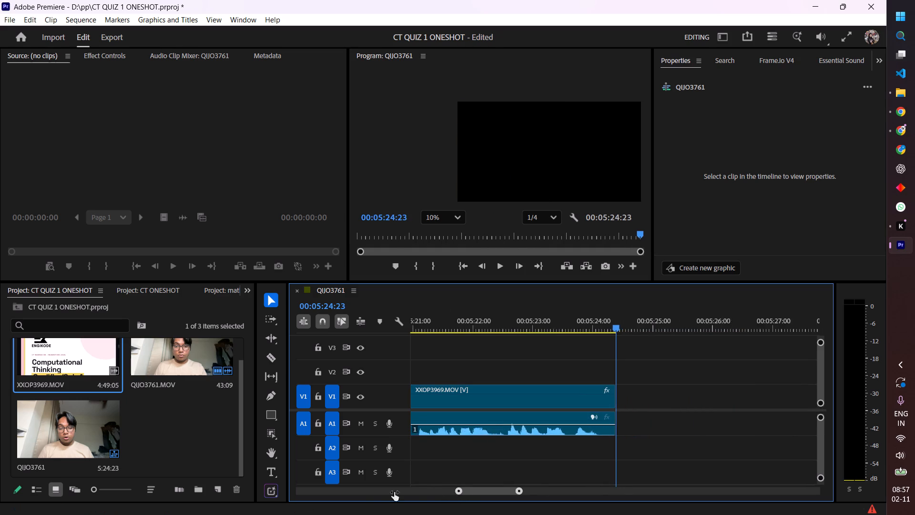
drag(394, 492, 0, 465)
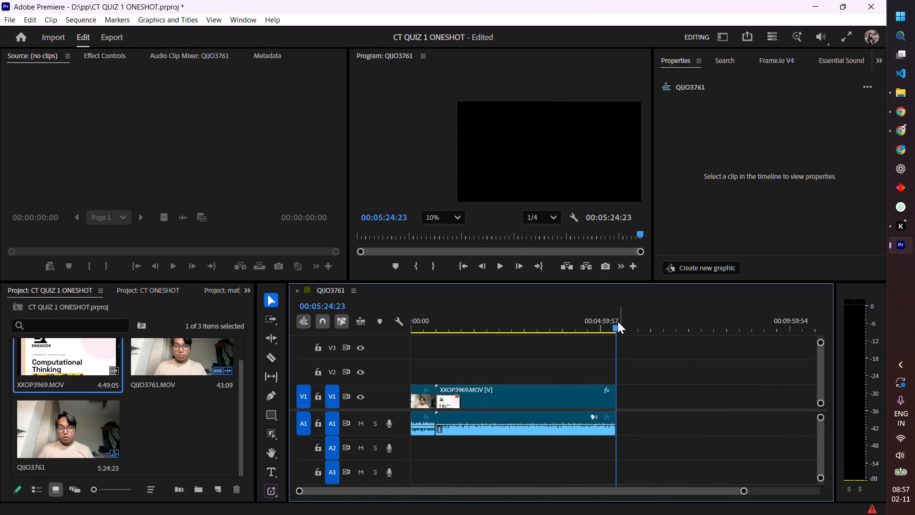
drag(616, 328, 581, 351)
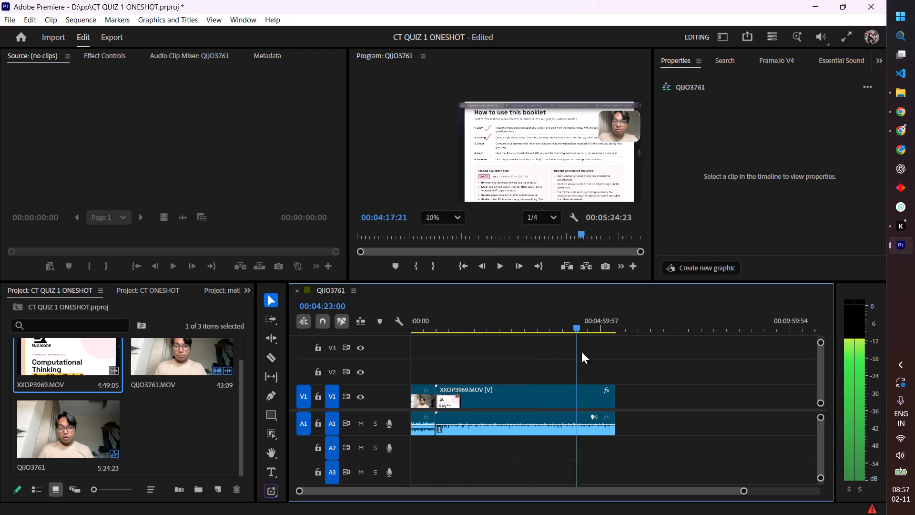
drag(581, 351, 452, 355)
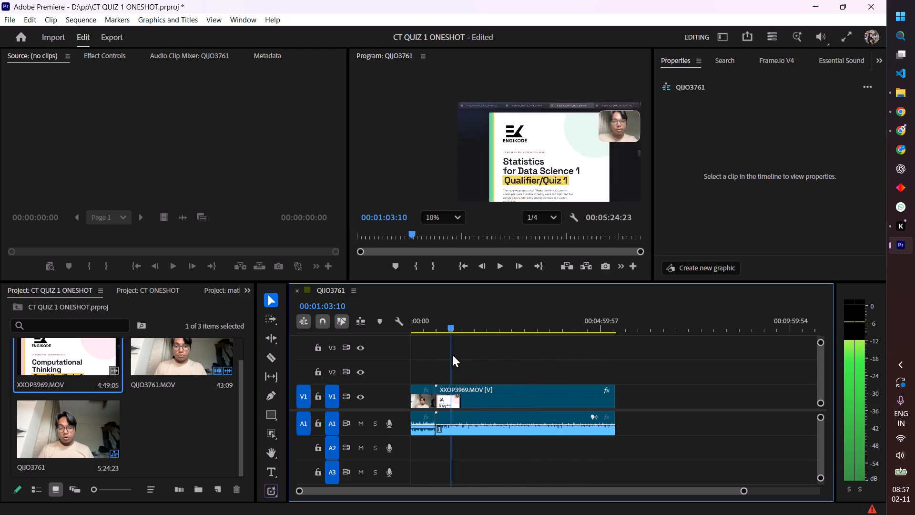
drag(452, 355, 422, 374)
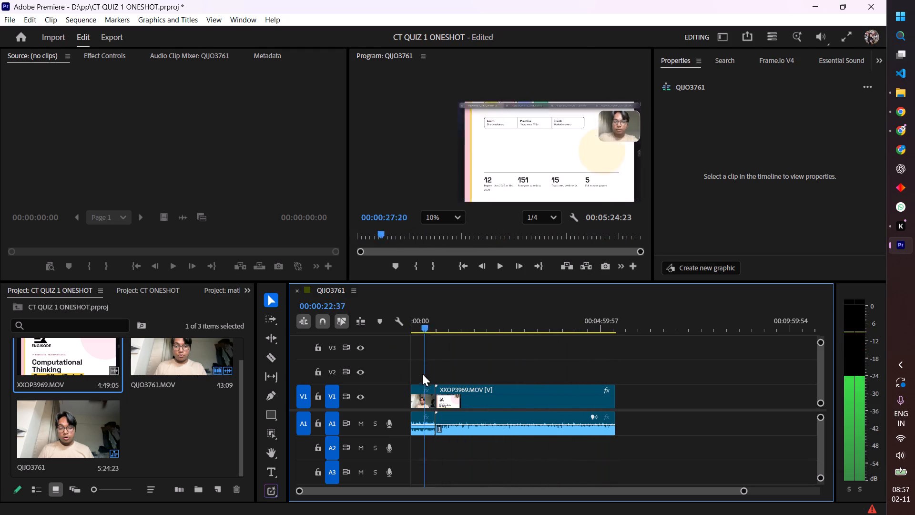
drag(422, 374, 384, 372)
key(space)
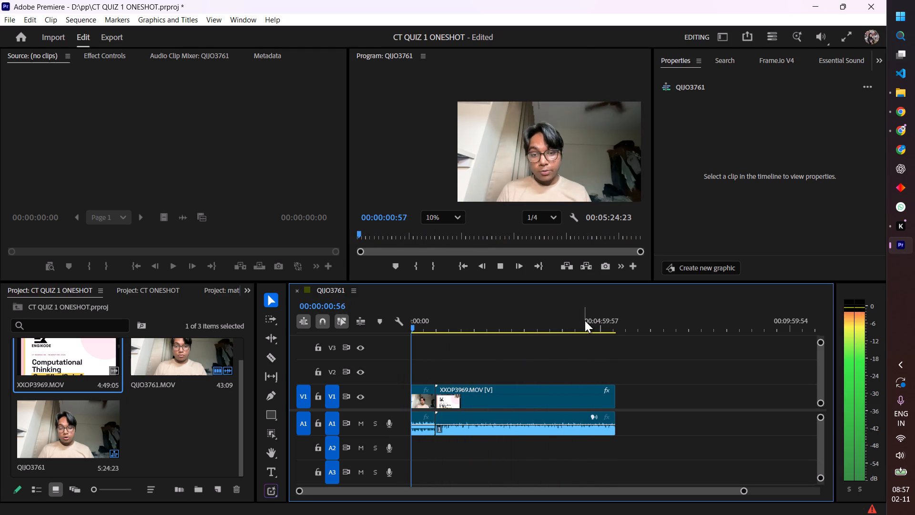
key(space)
Turn on Reduce Noise at 6.0 for the QIJO3761.MOV intro's dialogue and play the opening to check the sound.
click(421, 435)
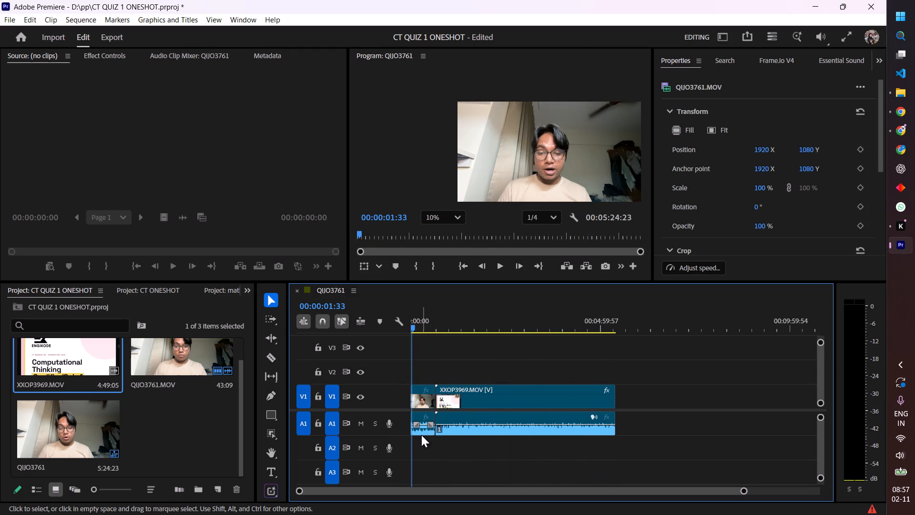
click(851, 60)
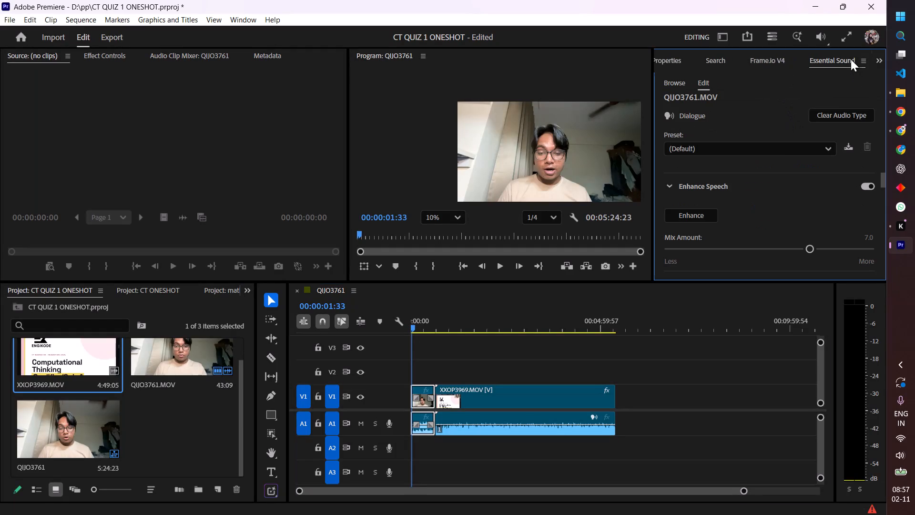
click(761, 151)
click(761, 151)
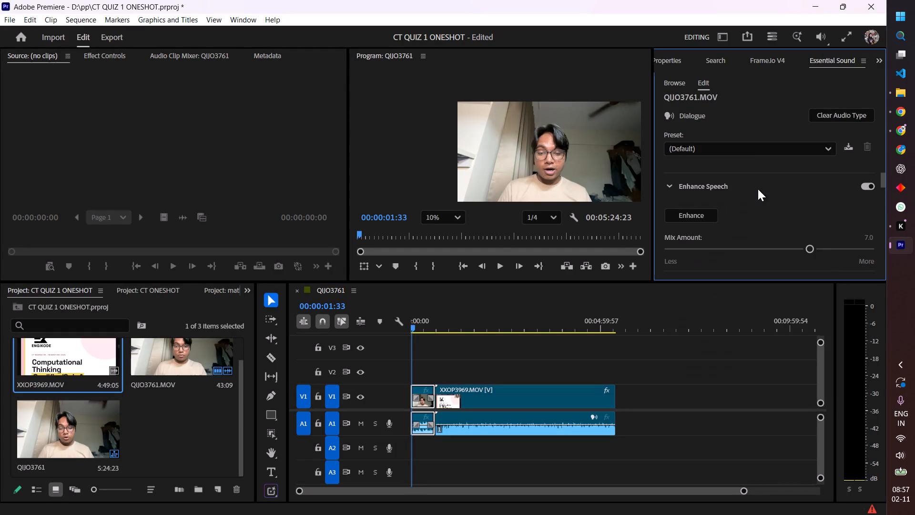
scroll(872, 198, down, 12)
scroll(872, 198, up, 1)
scroll(872, 198, down, 7)
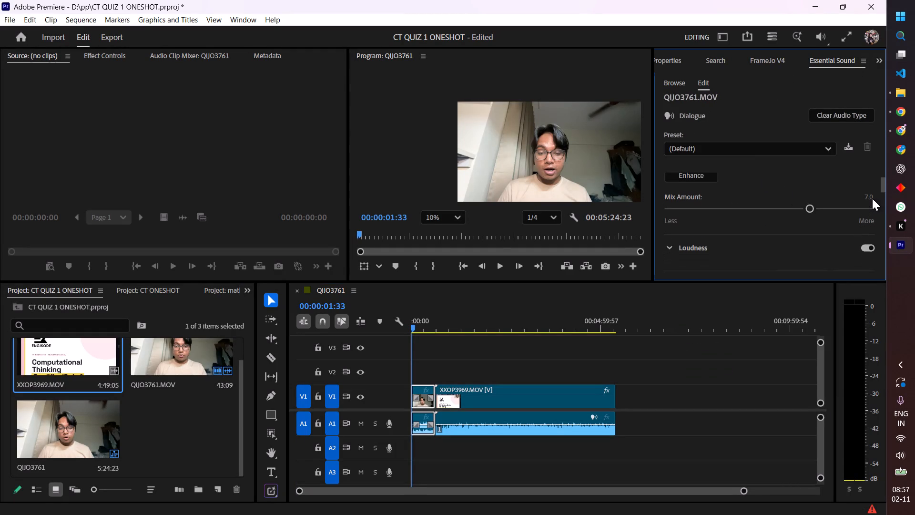
scroll(872, 198, down, 20)
scroll(872, 198, down, 16)
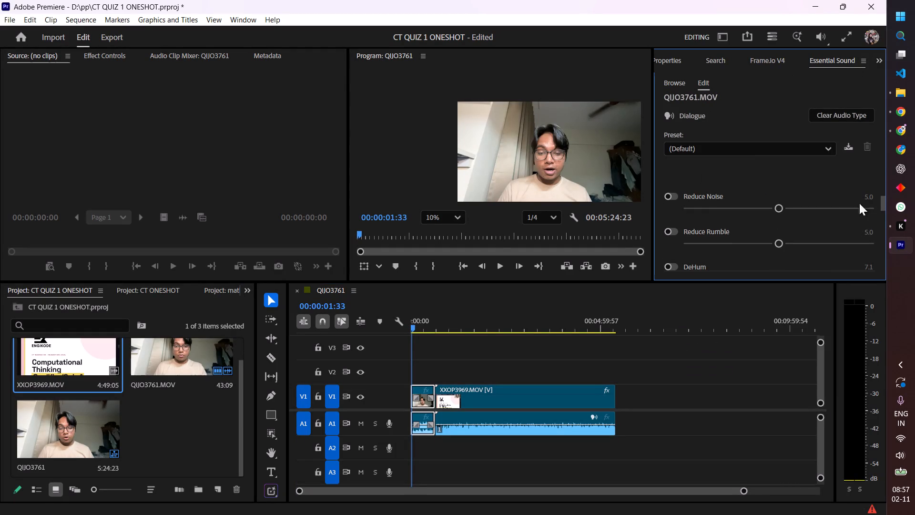
click(674, 195)
drag(780, 210, 784, 210)
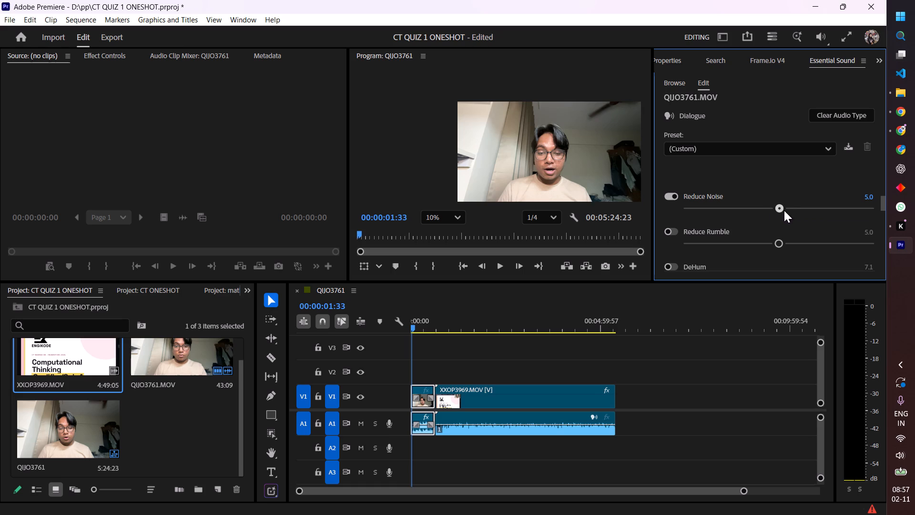
drag(784, 210, 797, 209)
drag(412, 328, 386, 329)
key(space)
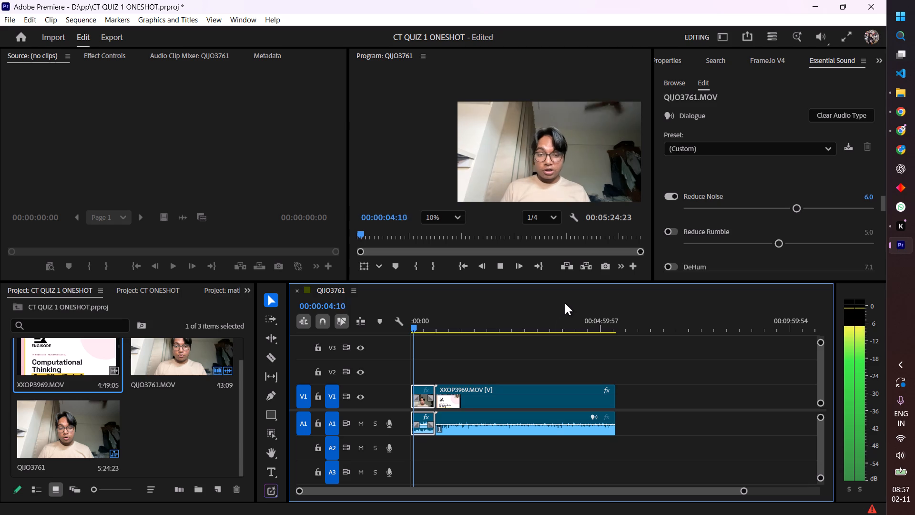
key(space)
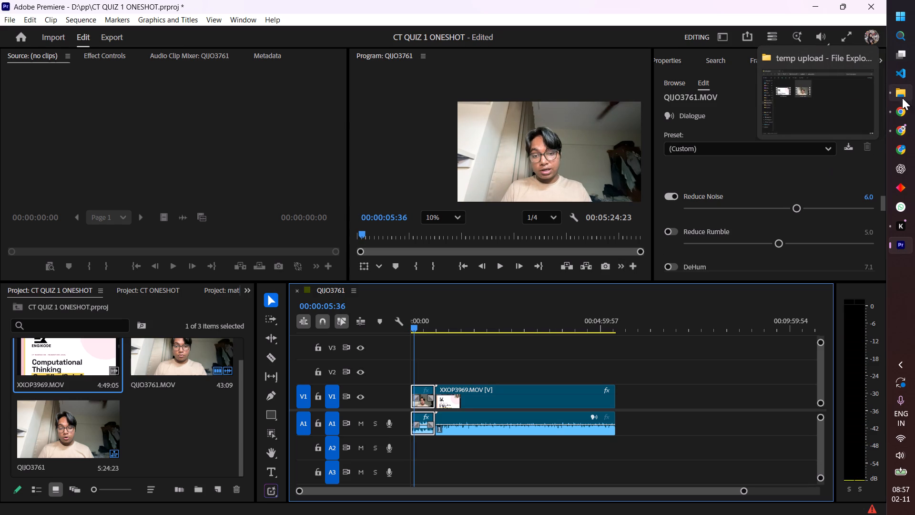
Import the four CT Week 1, 2, 3 and 4 lecture videos from the Downloads folder.
click(162, 414)
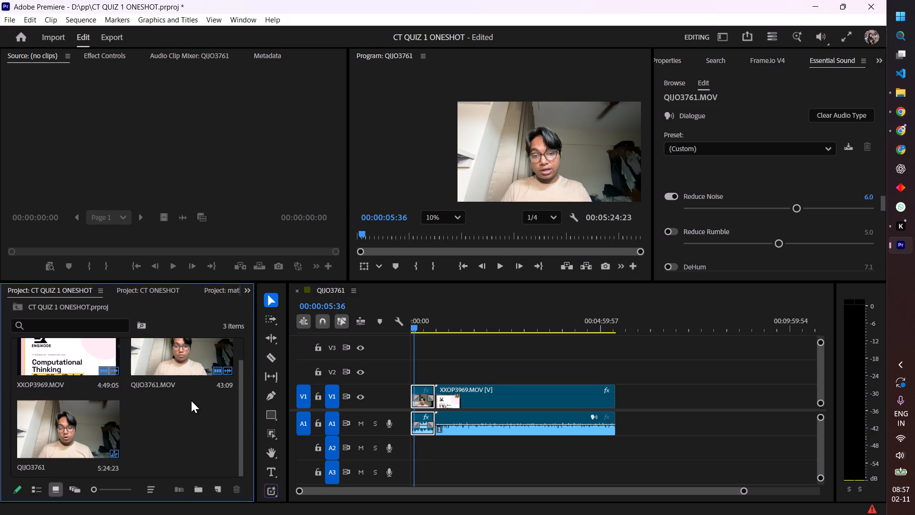
key(ctrl+i)
scroll(65, 178, up, 7)
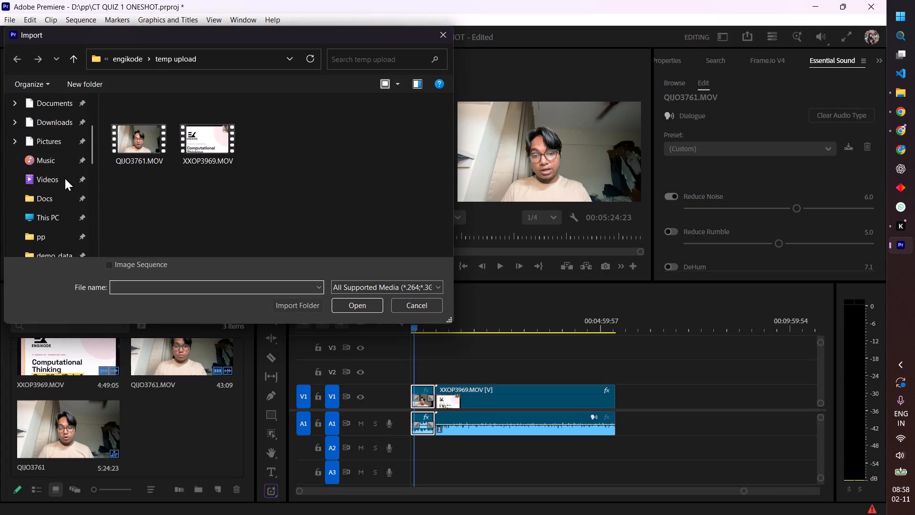
click(51, 200)
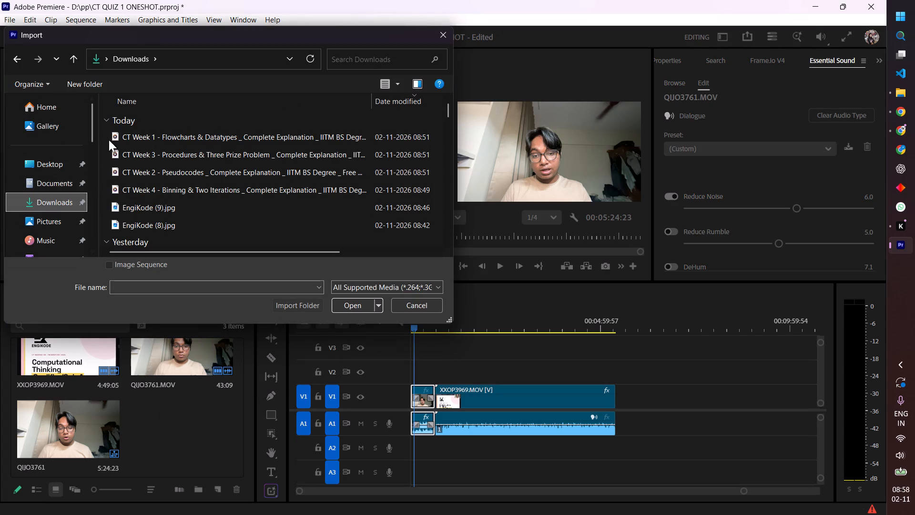
drag(102, 135, 161, 185)
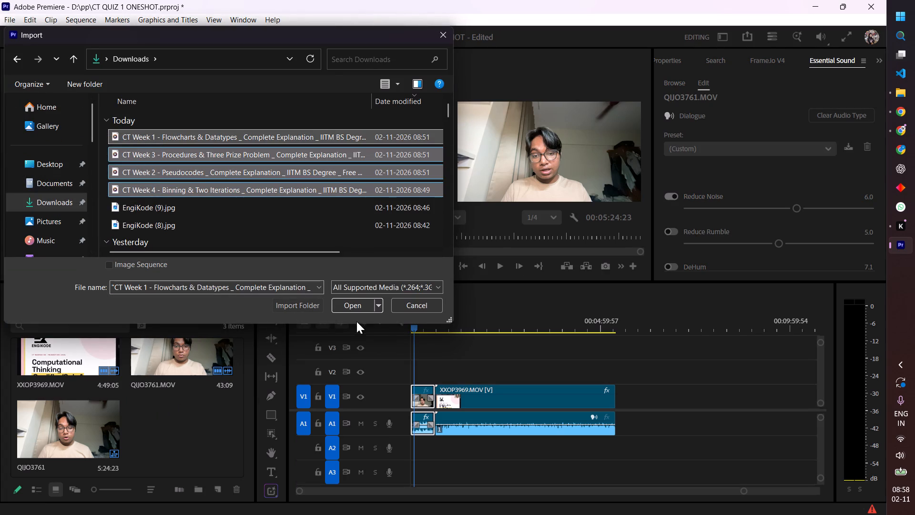
click(356, 311)
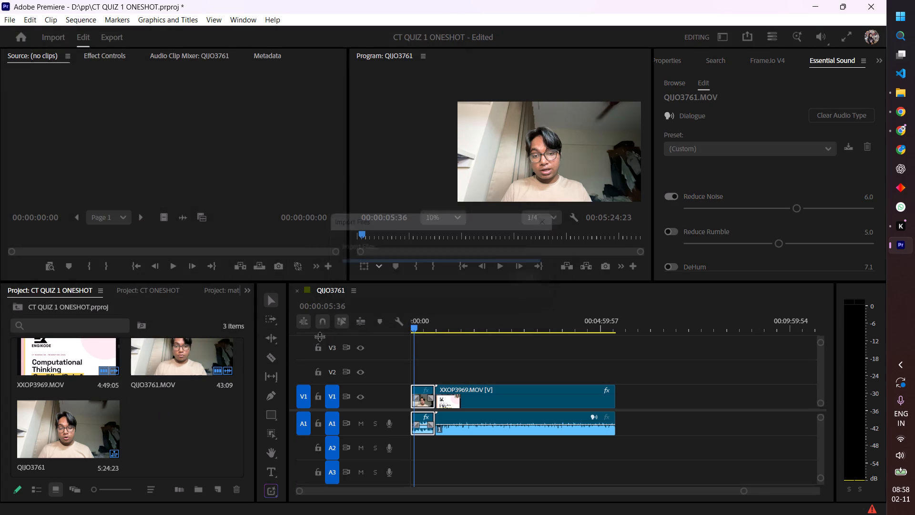
Place the CT Week 1 - Flowcharts & Datatypes video on V1 and A1 directly after XXOP3969.MOV.
click(144, 433)
scroll(163, 427, up, 3)
scroll(163, 427, down, 2)
scroll(163, 427, up, 1)
scroll(163, 427, down, 1)
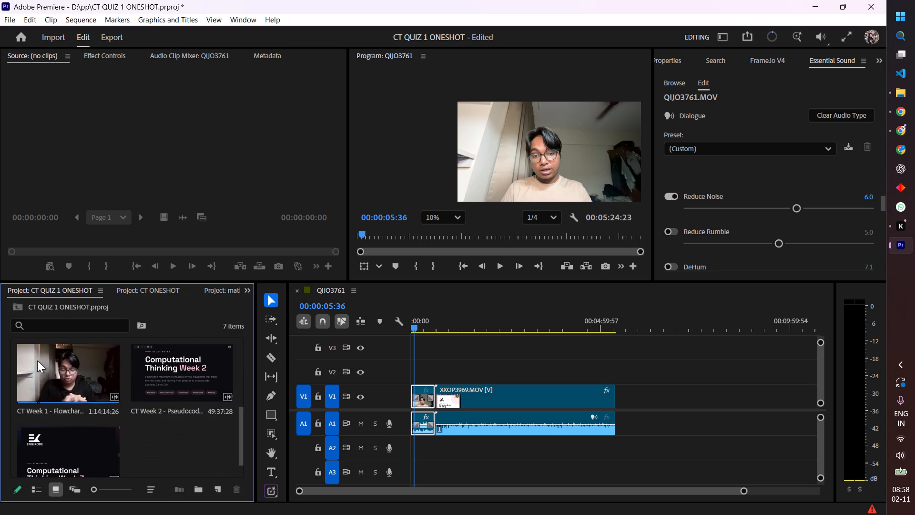
drag(38, 369, 619, 398)
Play across the join after XXOP3969.MOV and fit the CT Week 1 clip to the frame.
click(610, 331)
key(space)
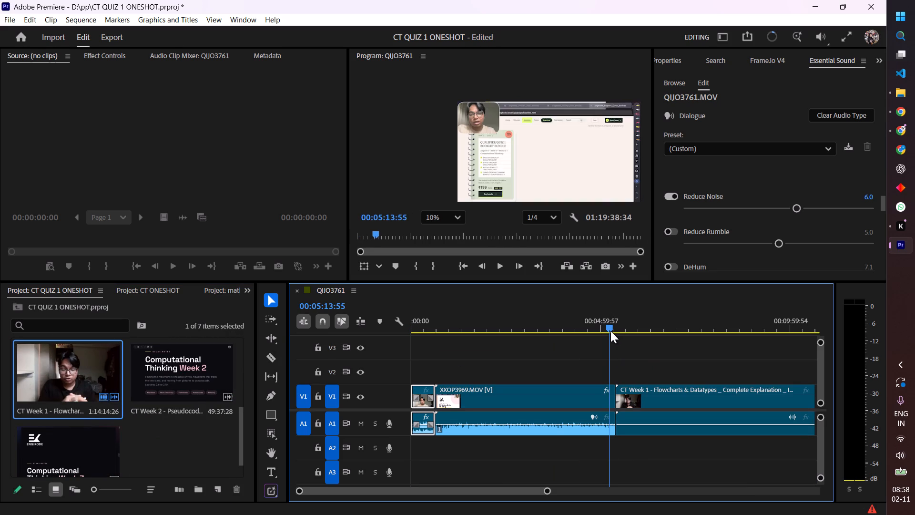
click(613, 329)
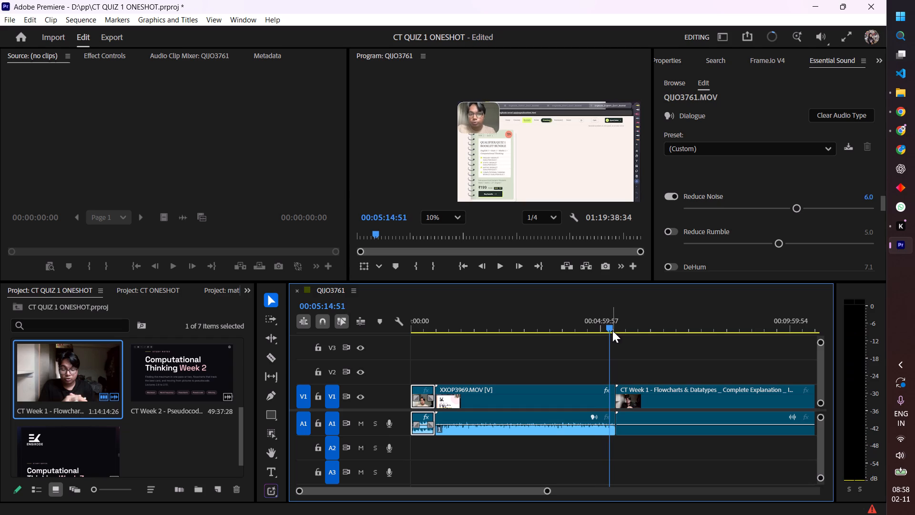
drag(612, 330, 618, 330)
key(space)
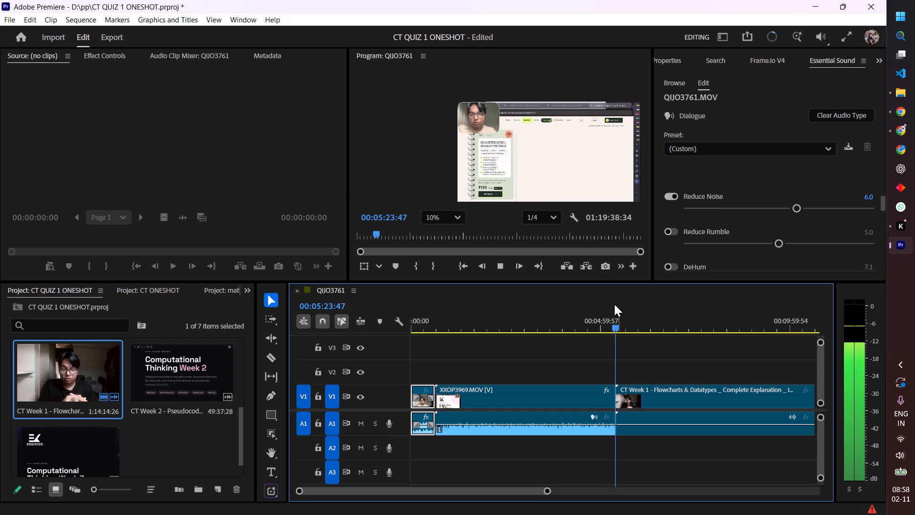
key(space)
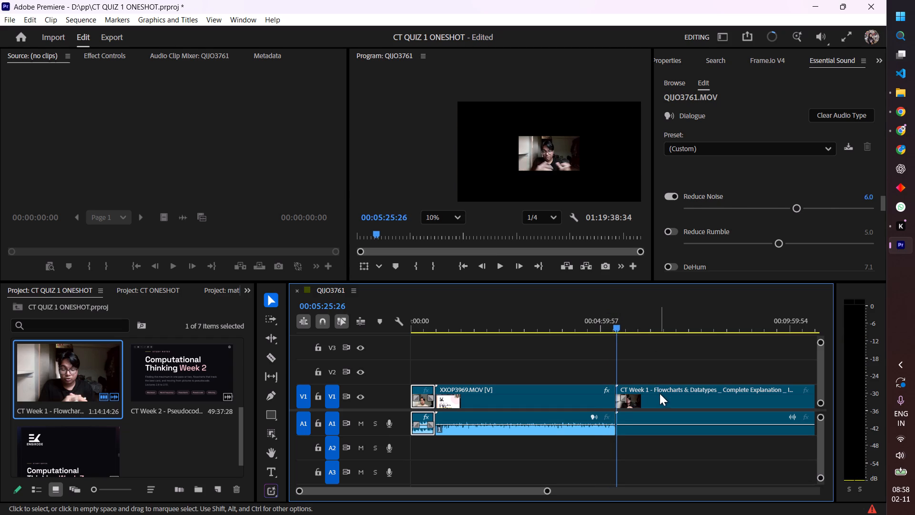
click(660, 394)
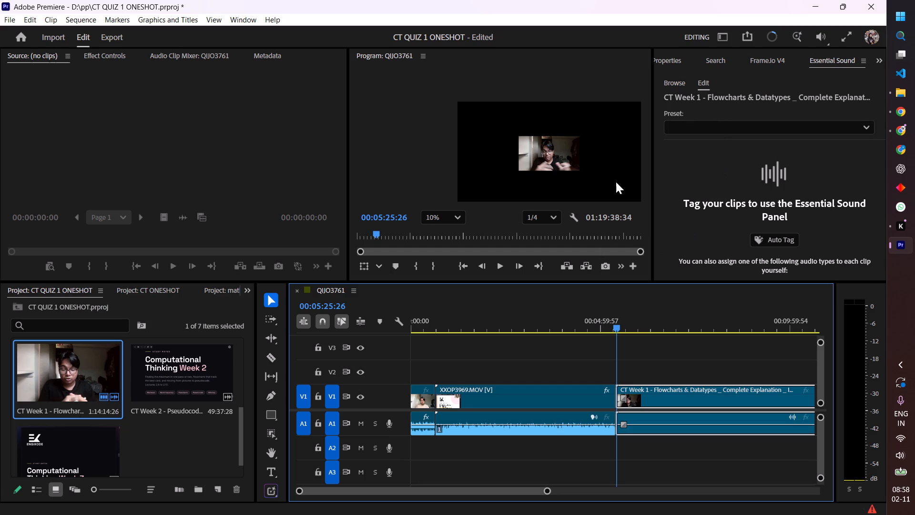
click(671, 60)
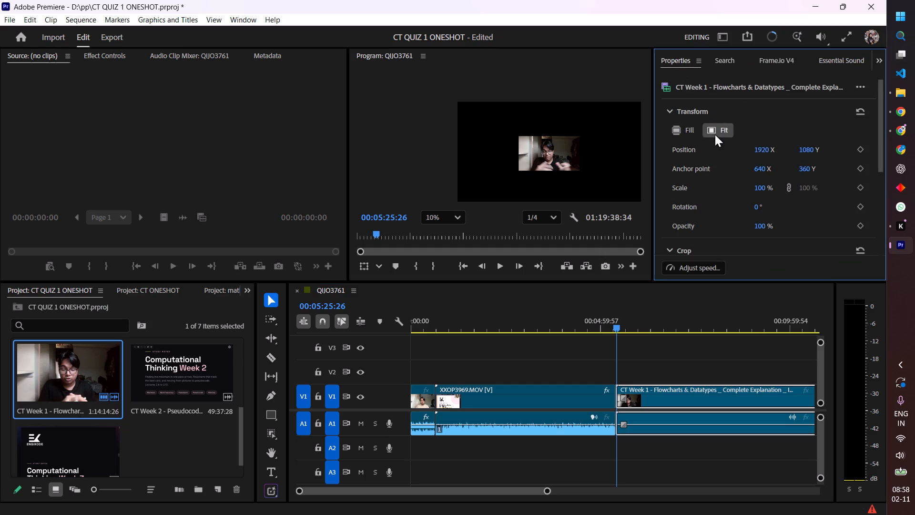
click(715, 134)
Find where the Week 1 notes begin, cut the CT Week 1 clip at 00:06:45:24, and ripple delete the part before the cut.
key(space)
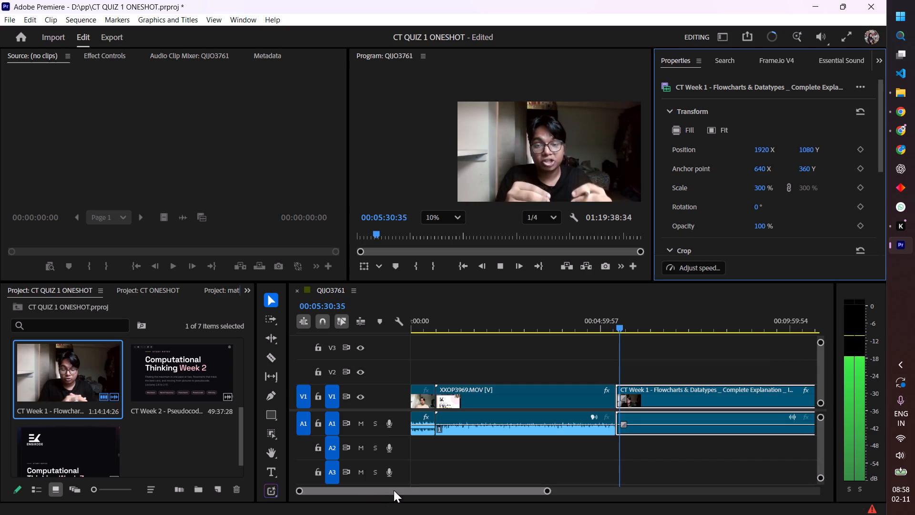
drag(622, 329, 637, 330)
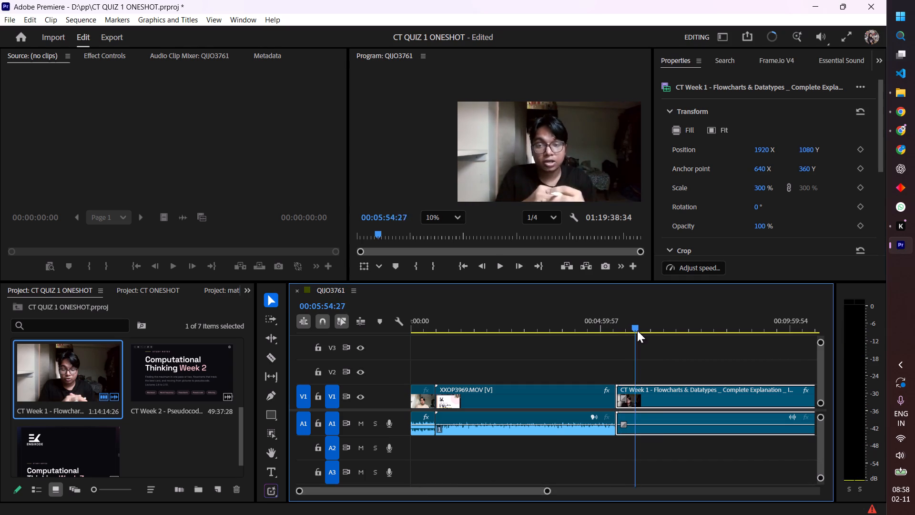
drag(637, 330, 665, 338)
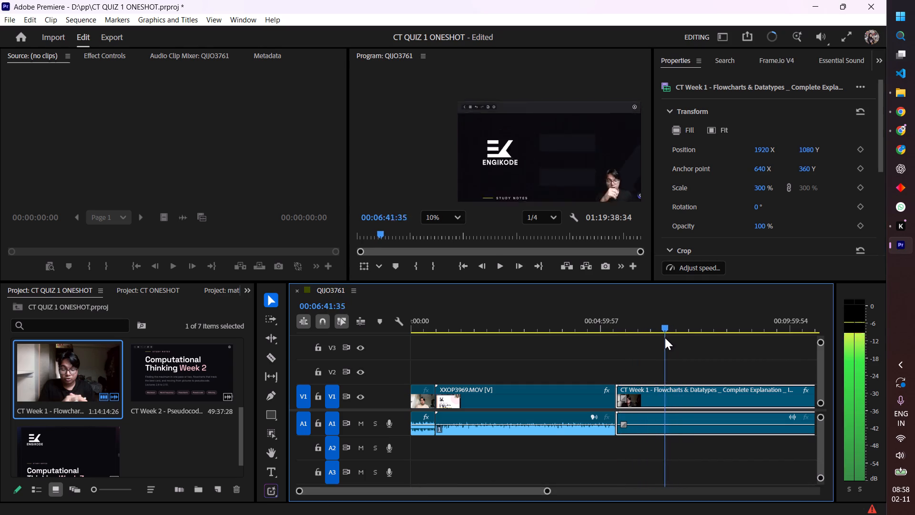
drag(665, 338, 668, 338)
key(space)
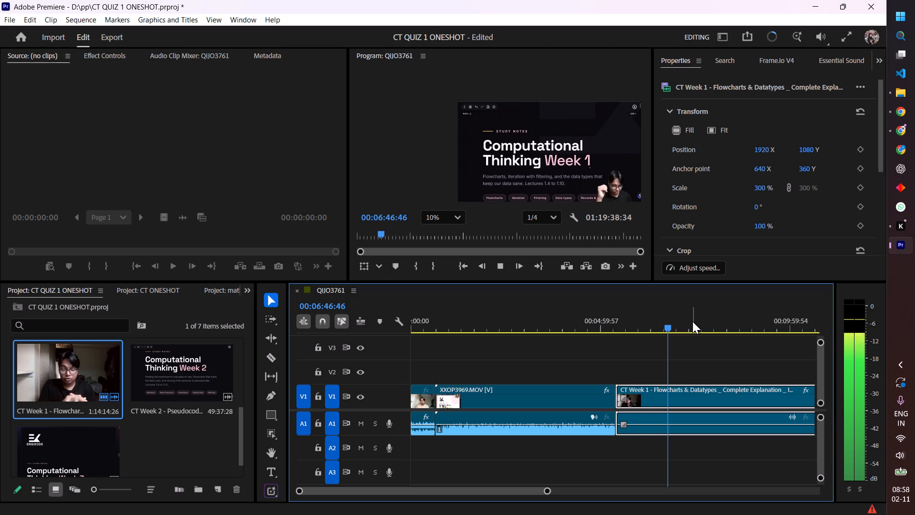
key(space)
drag(670, 328, 668, 328)
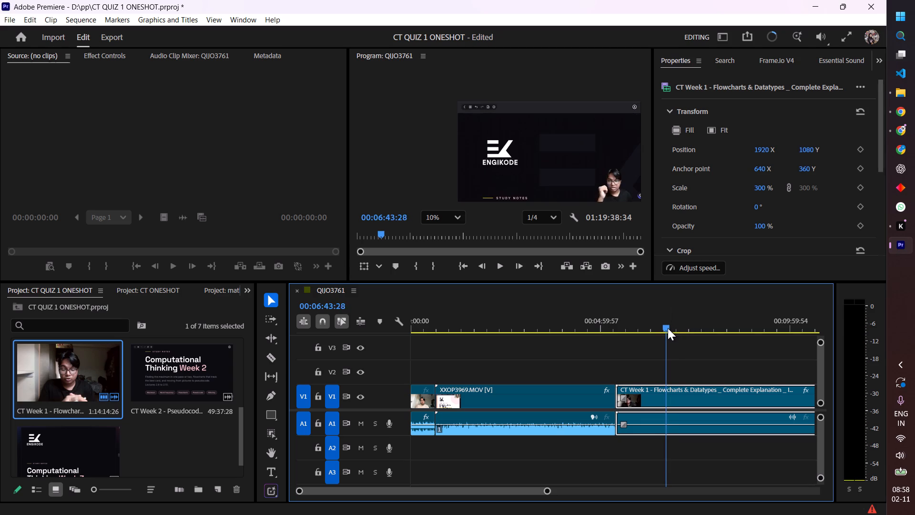
drag(668, 328, 664, 330)
key(space)
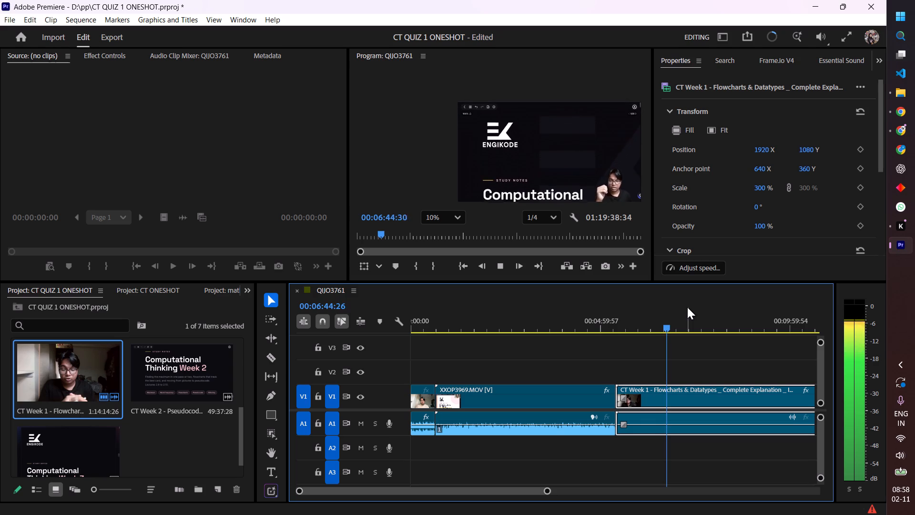
key(space)
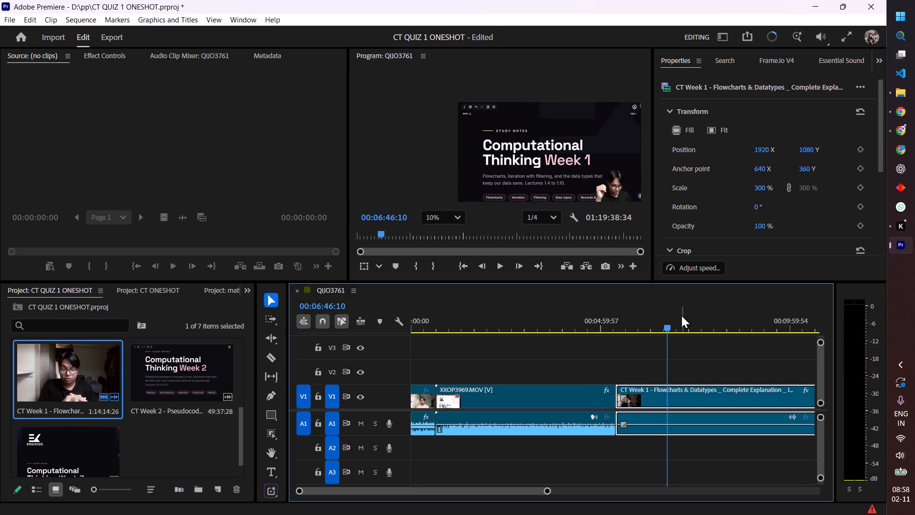
click(665, 325)
key(space)
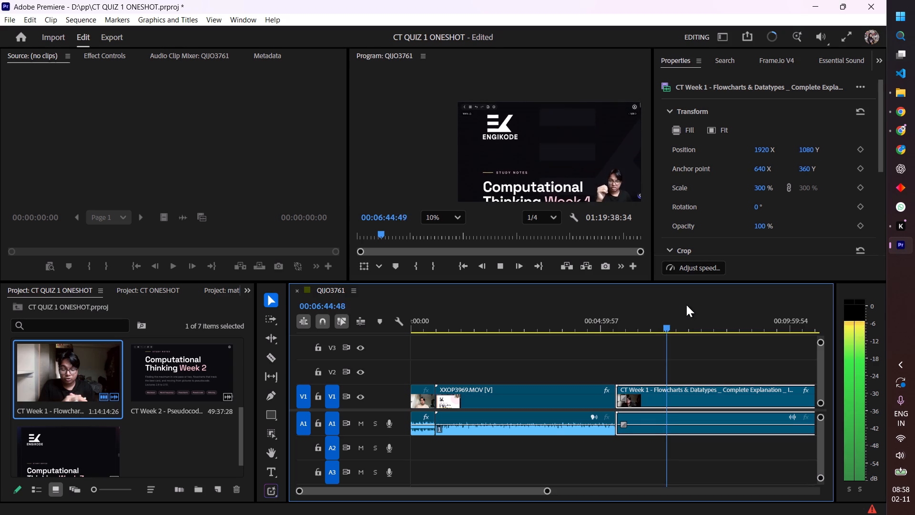
key(space)
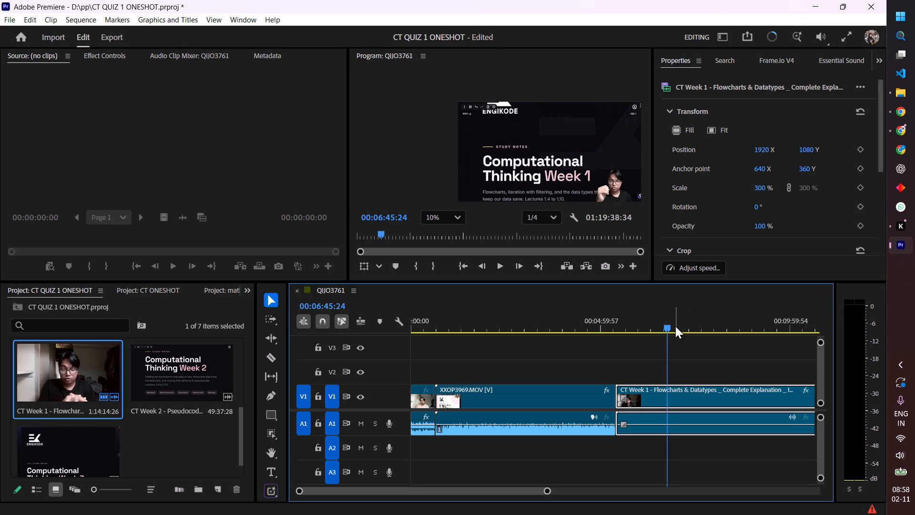
key(ctrl+k)
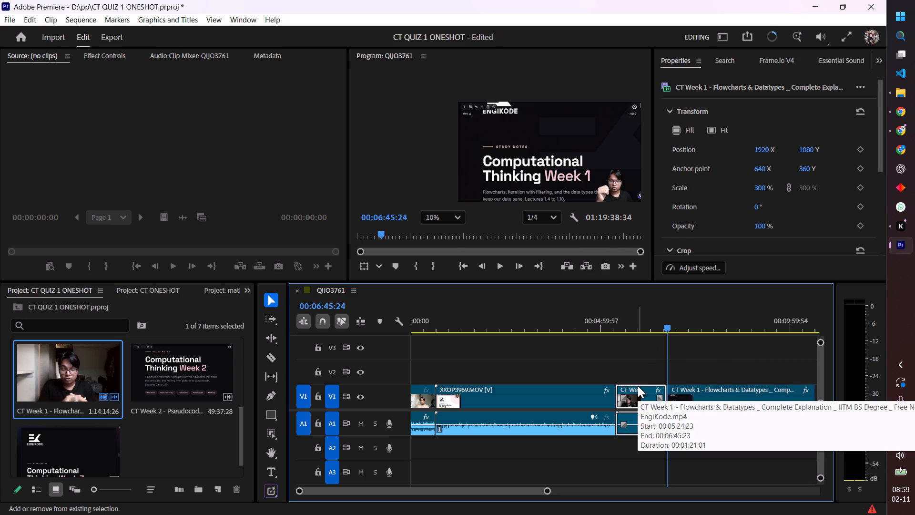
key(shift+Delete)
Play the trimmed start of the CT Week 1 clip and skim through the rest of the lecture to its end.
key(space)
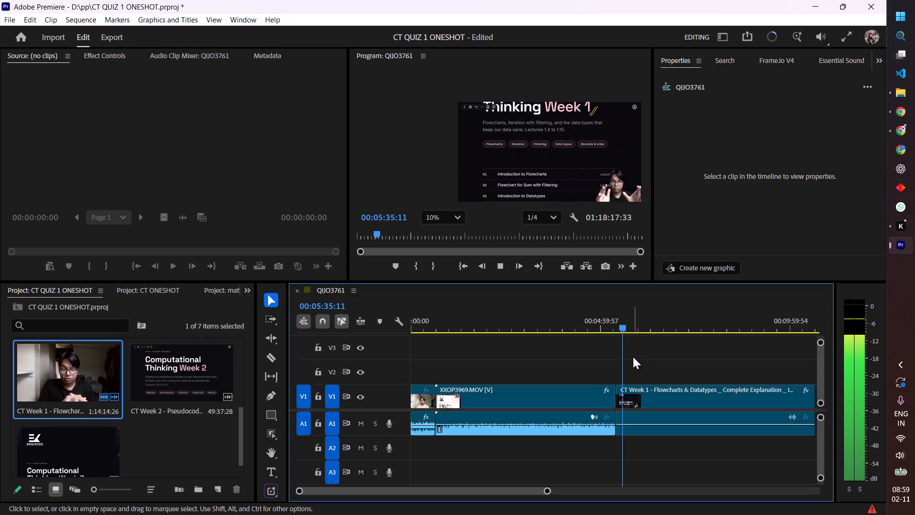
drag(547, 494, 756, 508)
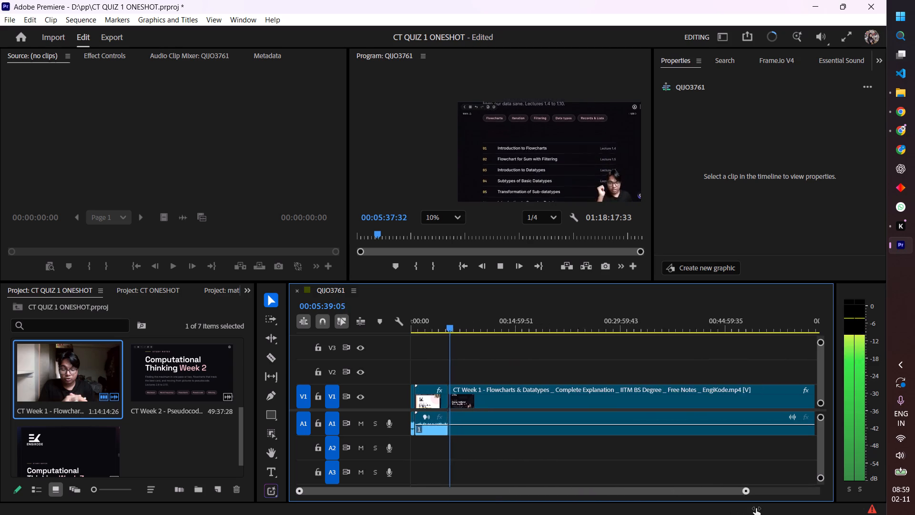
drag(756, 508, 828, 505)
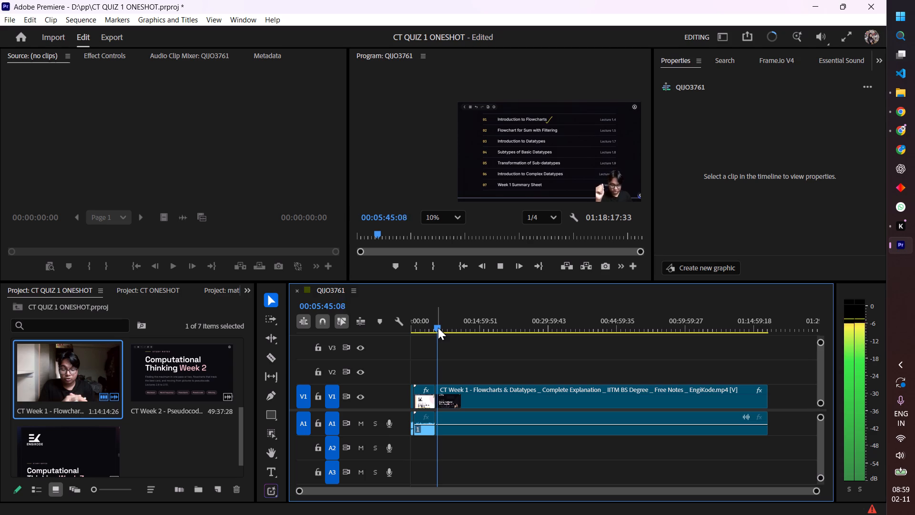
drag(438, 328, 437, 336)
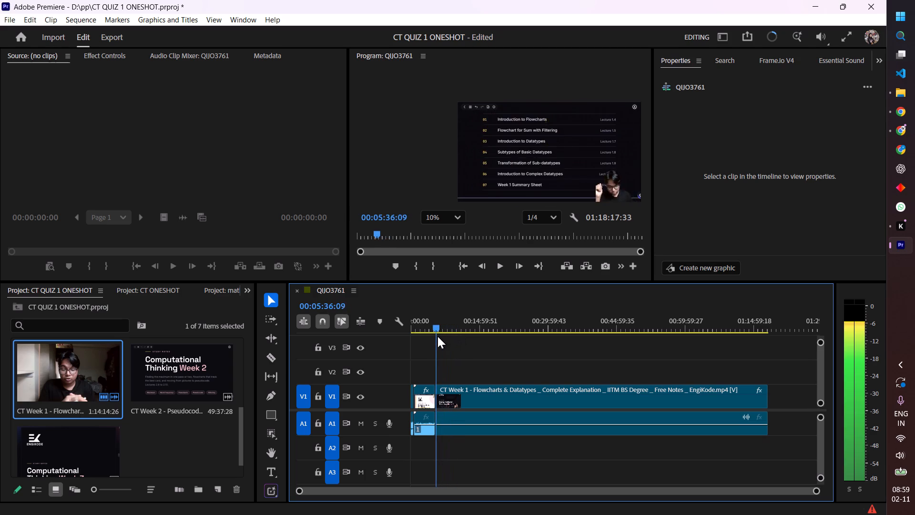
drag(437, 336, 444, 335)
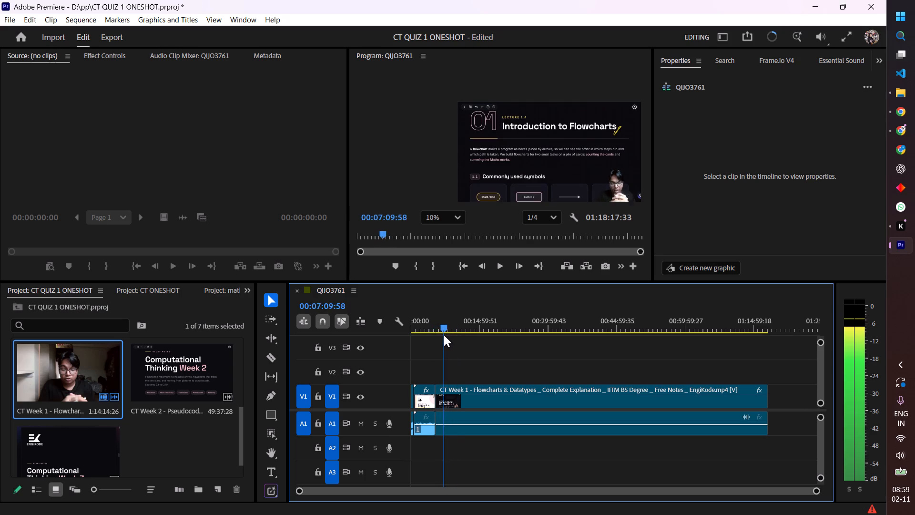
drag(444, 335, 443, 335)
key(space)
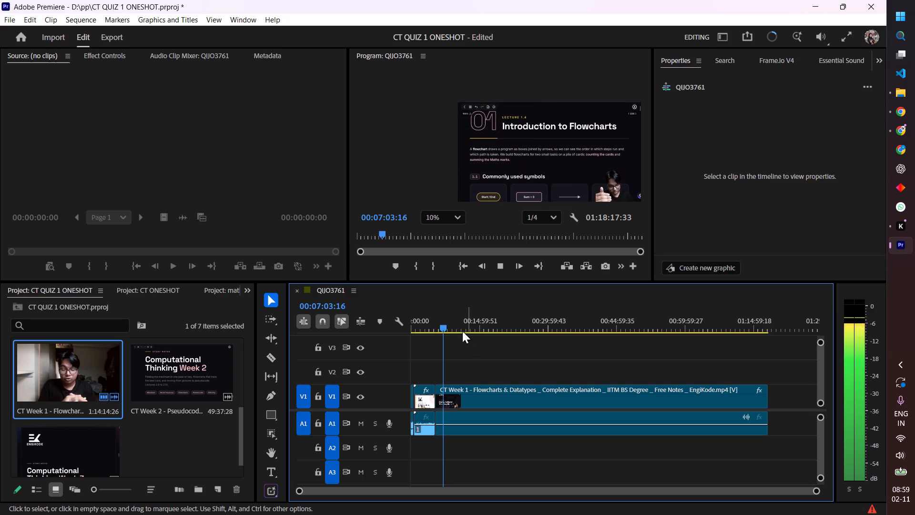
drag(442, 326, 571, 332)
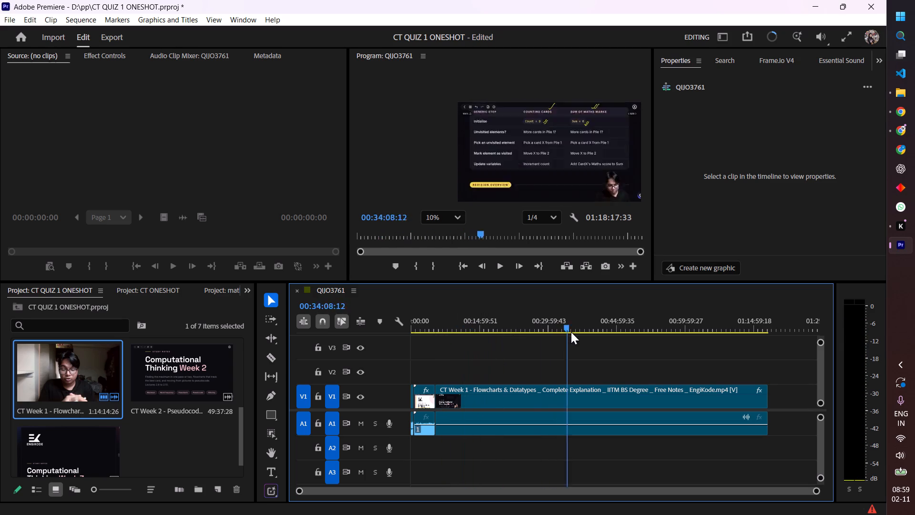
drag(571, 332, 762, 350)
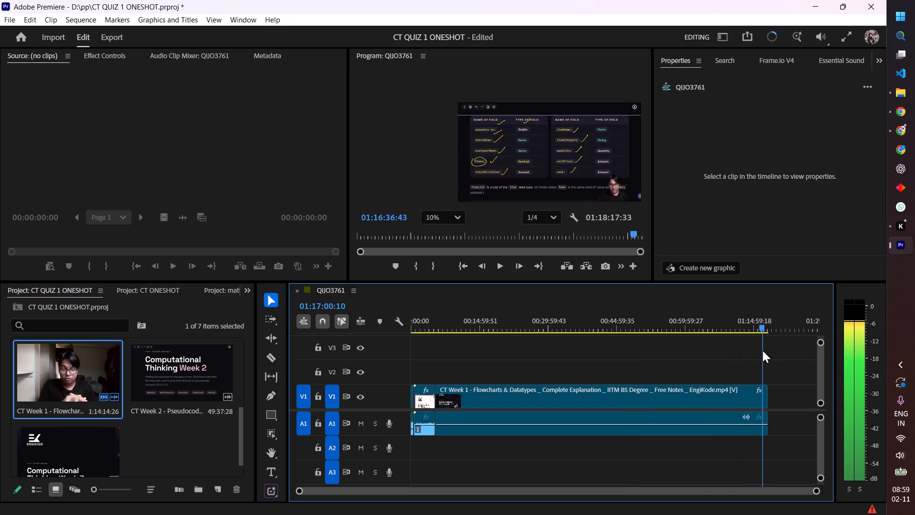
drag(762, 350, 767, 353)
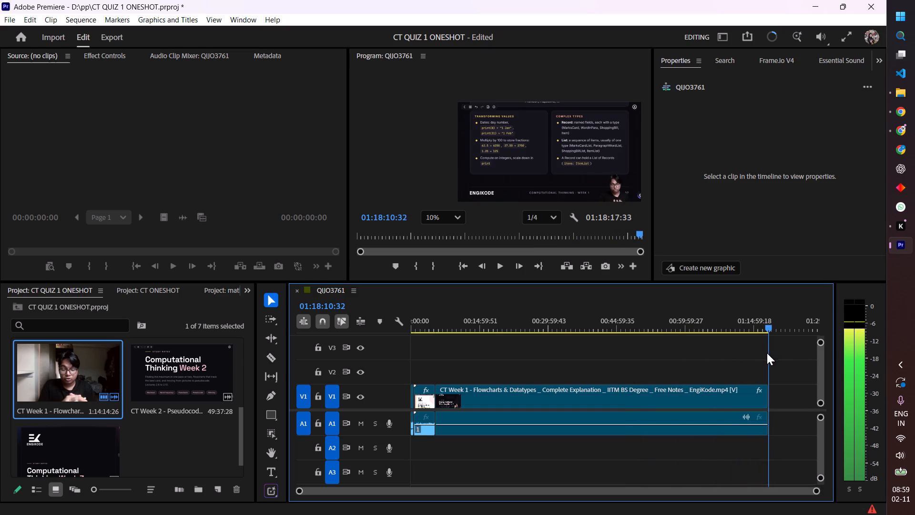
drag(767, 353, 767, 354)
Place the CT Week 2 - Pseudocode video on V1 and A1 directly after the CT Week 1 clip.
click(170, 437)
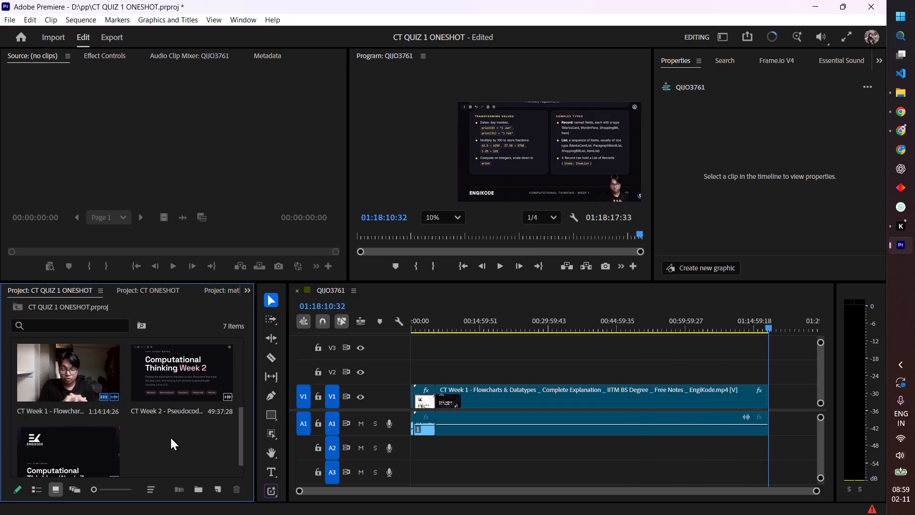
drag(181, 382, 781, 391)
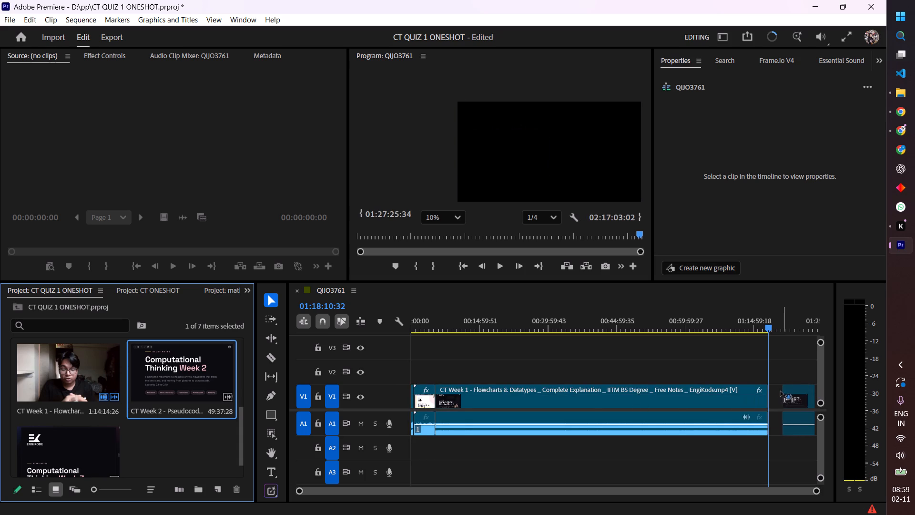
drag(781, 391, 773, 394)
Play across the join between the CT Week 1 and CT Week 2 clips to check the transition.
key(space)
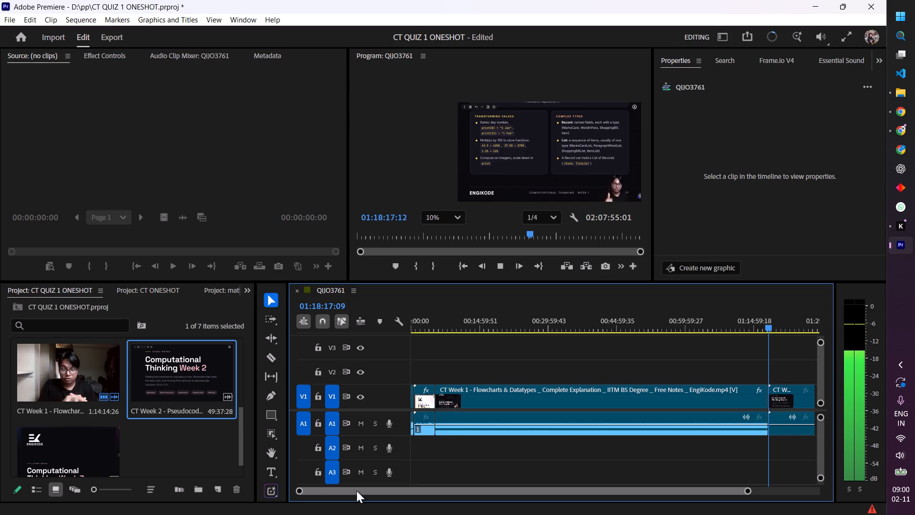
key(space)
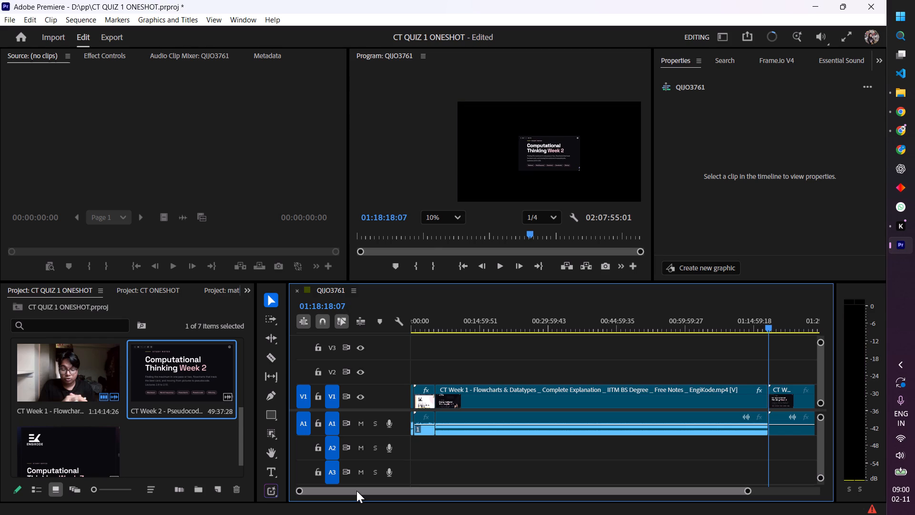
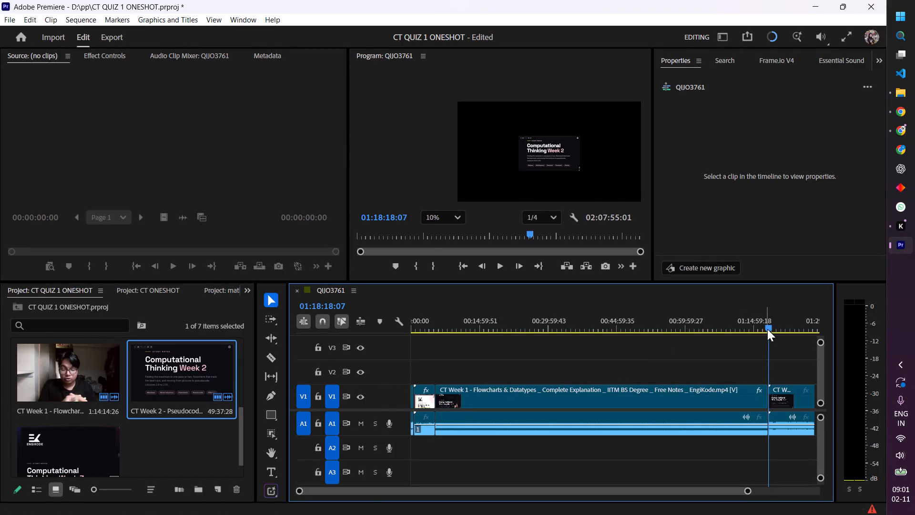
Scale the CT Week 2 clip so that it fills the frame.
drag(768, 329, 781, 334)
click(789, 402)
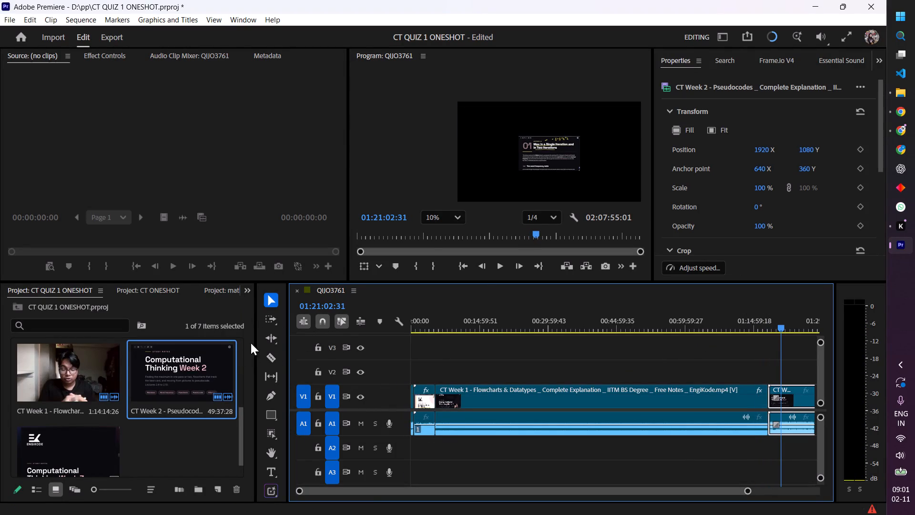
click(713, 128)
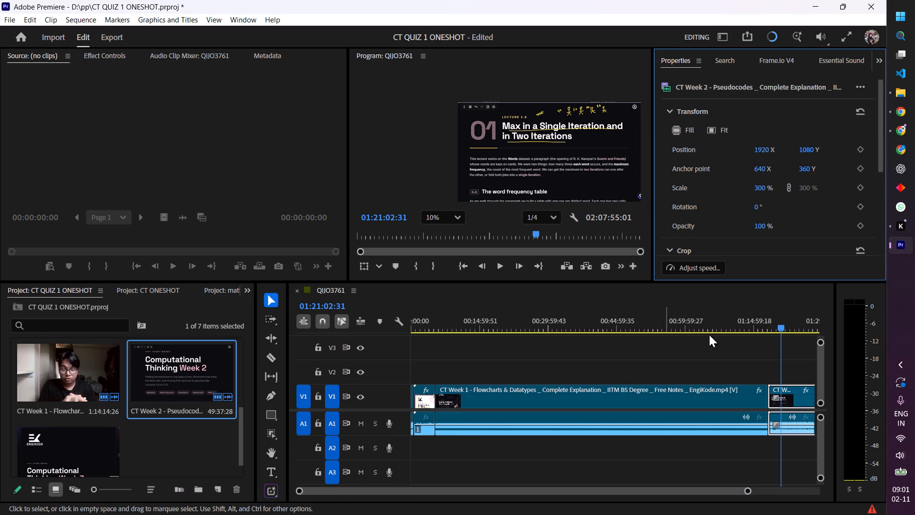
Find where the Week 1 lecture closes, trim the CT Week 1 clip's end to about 01:18:04, and move the CT Week 2 clip against it.
drag(782, 330, 757, 340)
key(space)
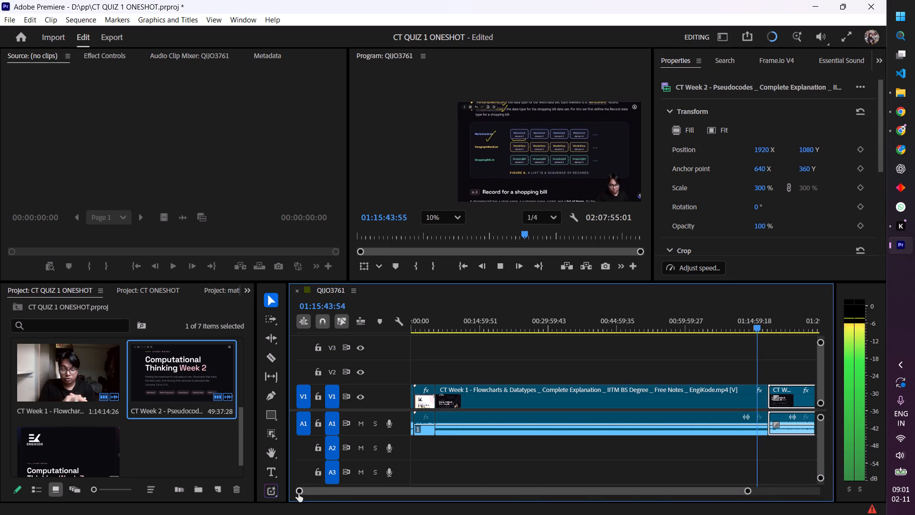
drag(299, 493, 525, 514)
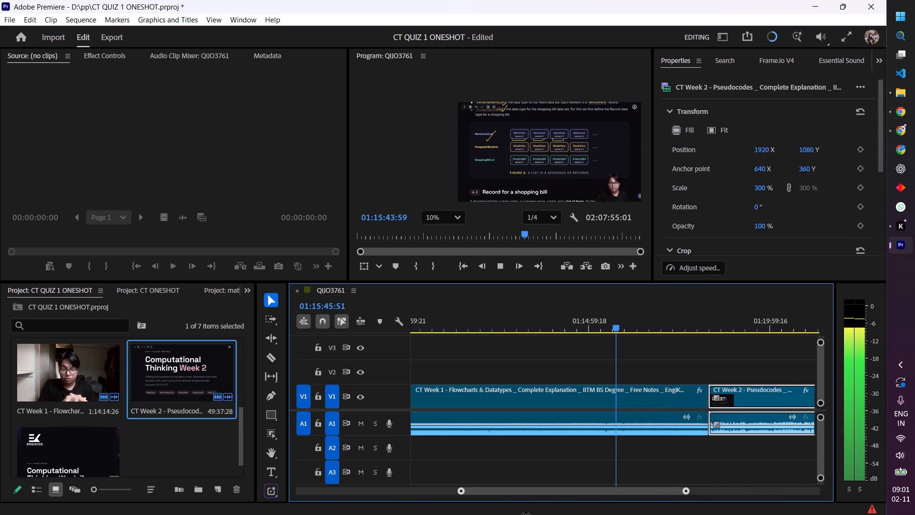
drag(525, 514, 550, 514)
drag(622, 327, 630, 327)
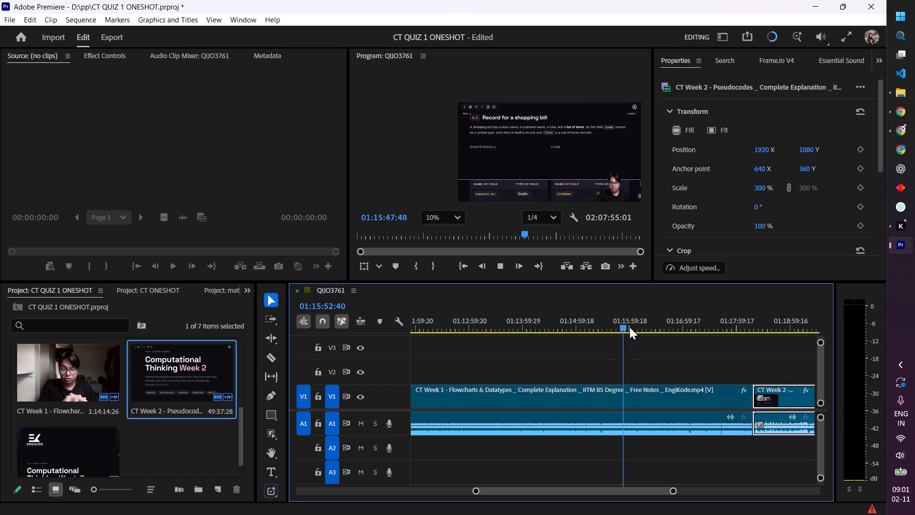
drag(630, 327, 703, 340)
key(space)
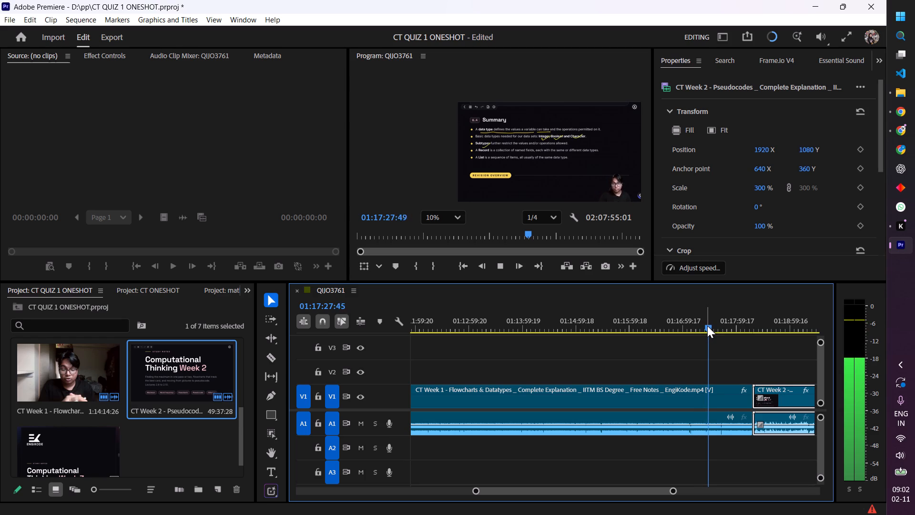
drag(709, 326, 731, 331)
key(space)
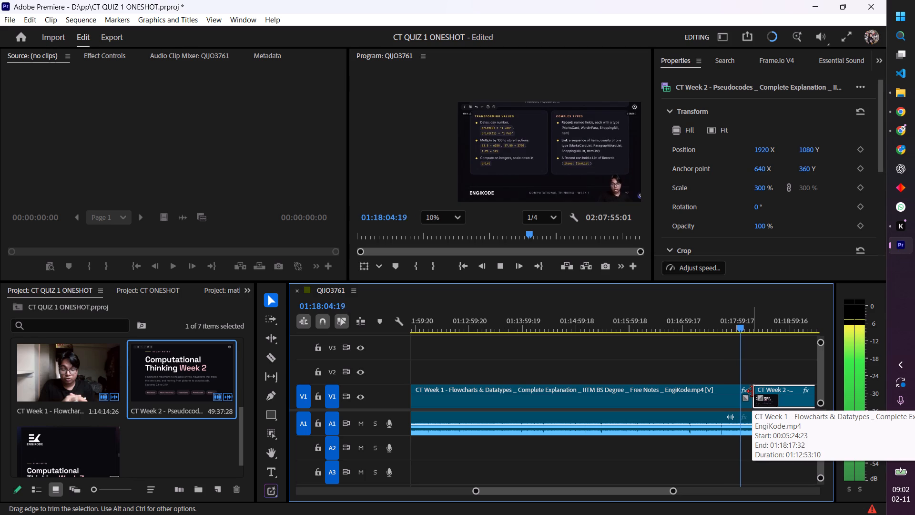
key(space)
drag(752, 391, 742, 396)
drag(779, 401, 769, 402)
Play the start of the CT Week 2 clip and skim through its promo to the first section, Max in a Single Iteration.
key(space)
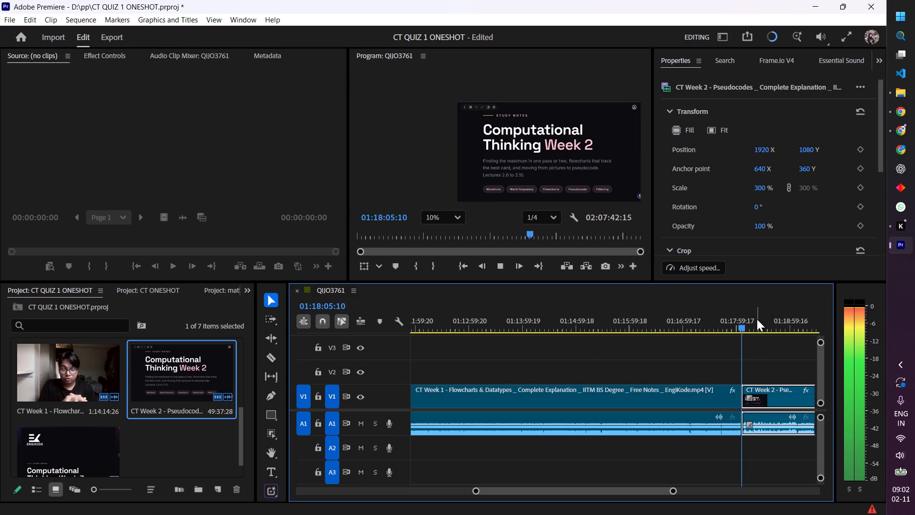
drag(605, 490, 623, 493)
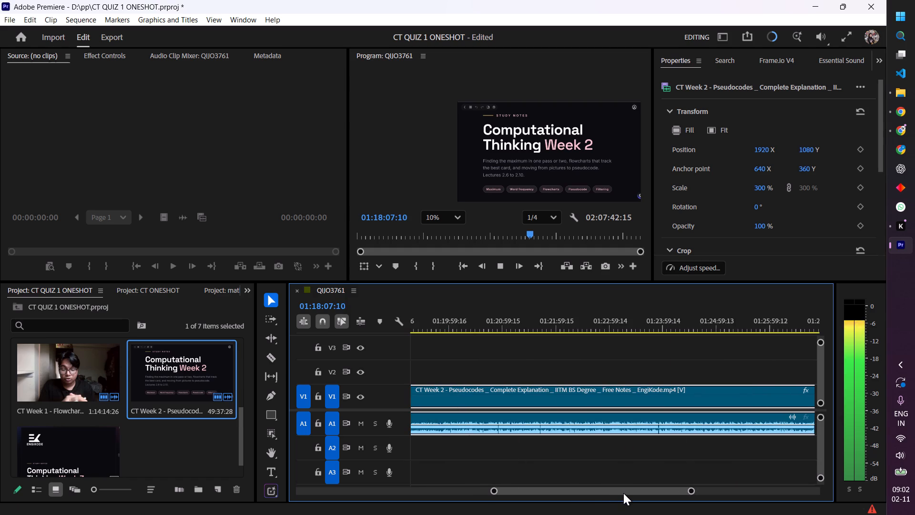
drag(623, 493, 617, 497)
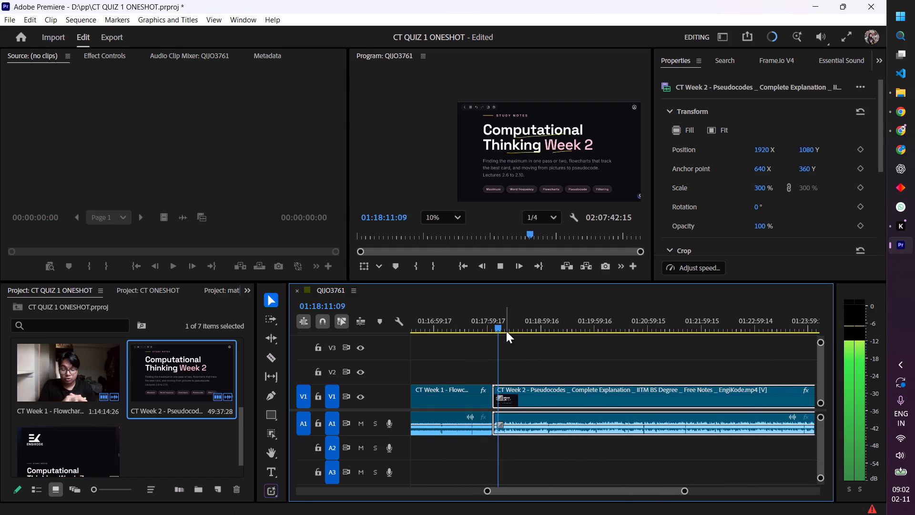
key(space)
drag(499, 327, 506, 329)
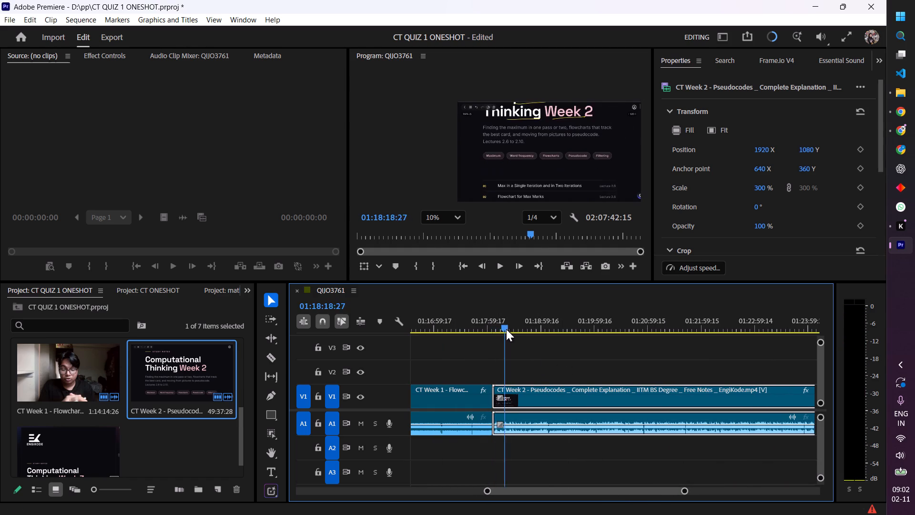
drag(506, 329, 539, 328)
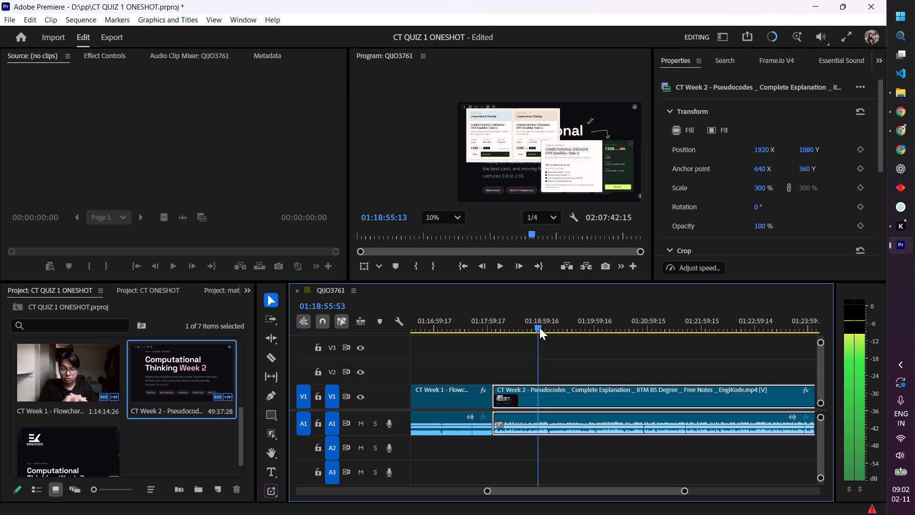
drag(539, 328, 579, 331)
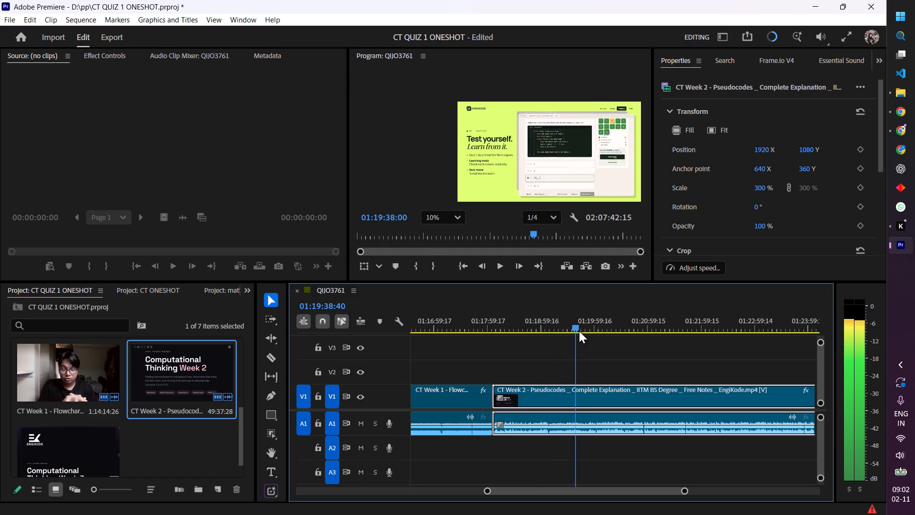
drag(579, 331, 588, 333)
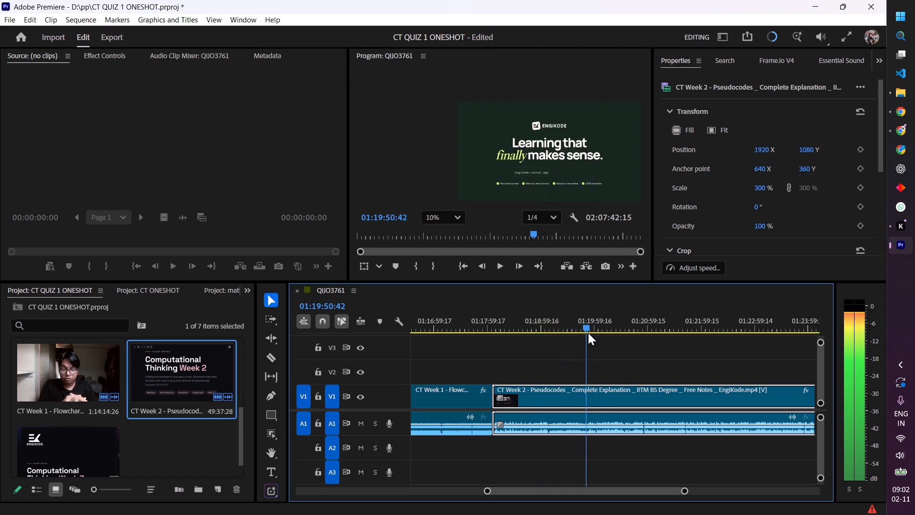
drag(588, 333, 588, 334)
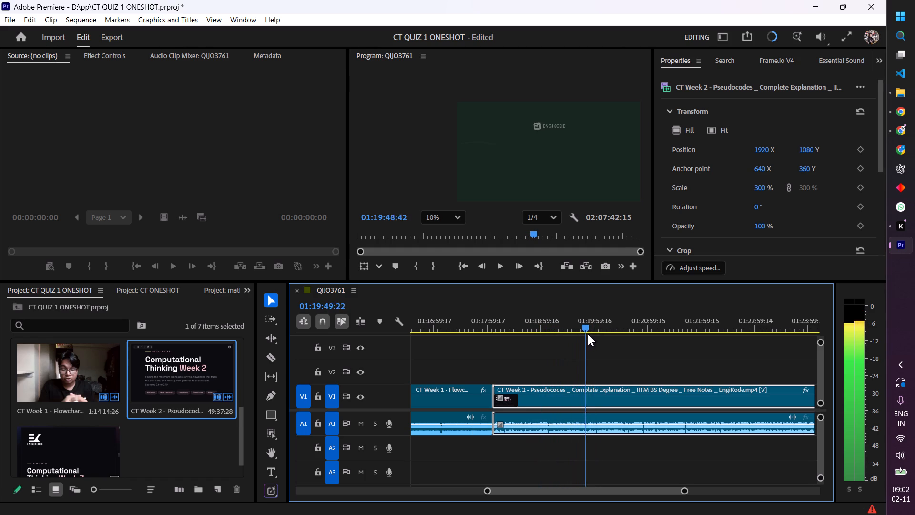
drag(588, 334, 590, 334)
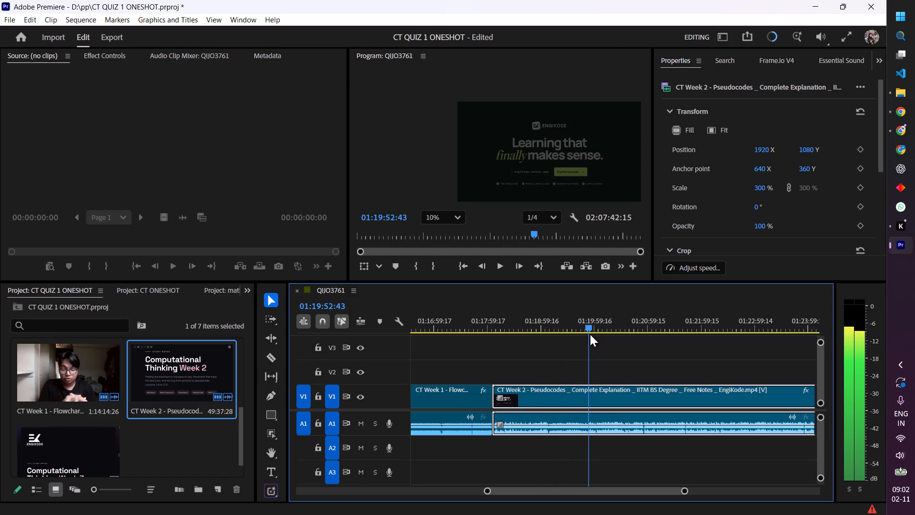
drag(590, 334, 590, 334)
key(space)
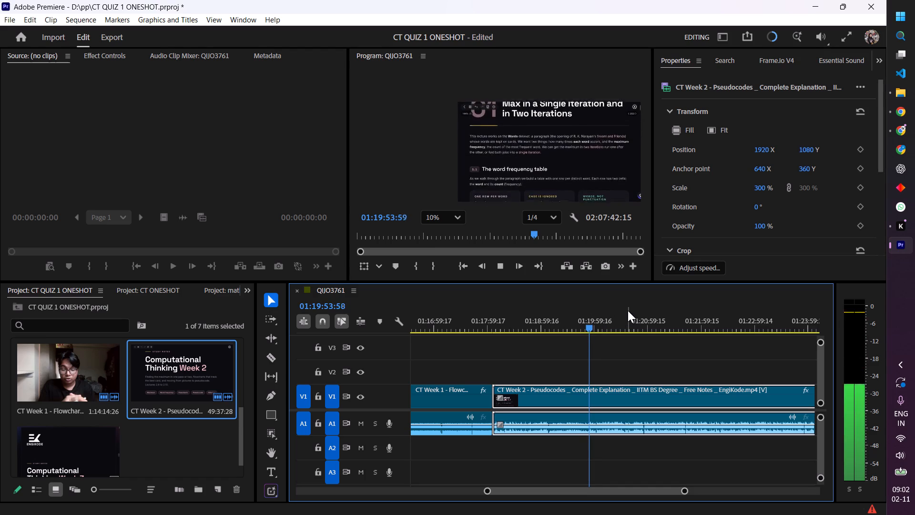
key(space)
key(space)
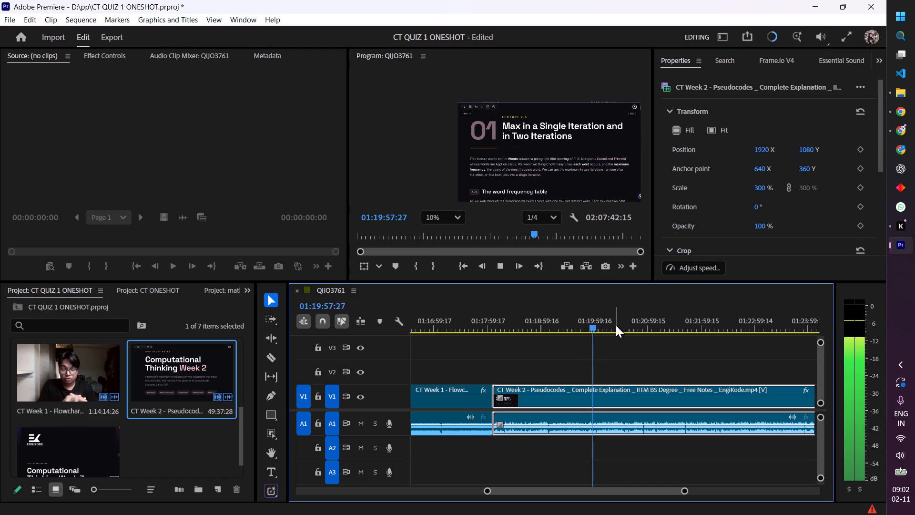
key(space)
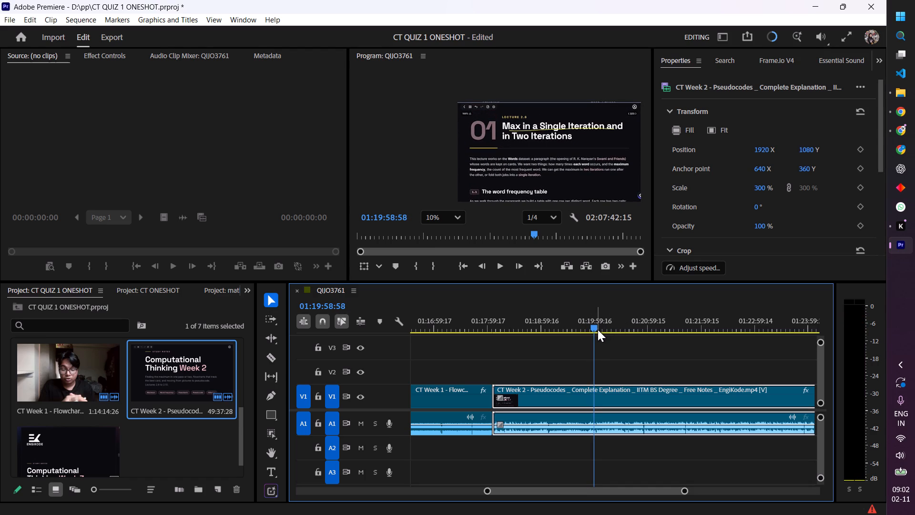
Find where the opening talk ends, cut the CT Week 2 clip at 01:18:09:03, and ripple delete the part before the cut.
drag(595, 328, 495, 341)
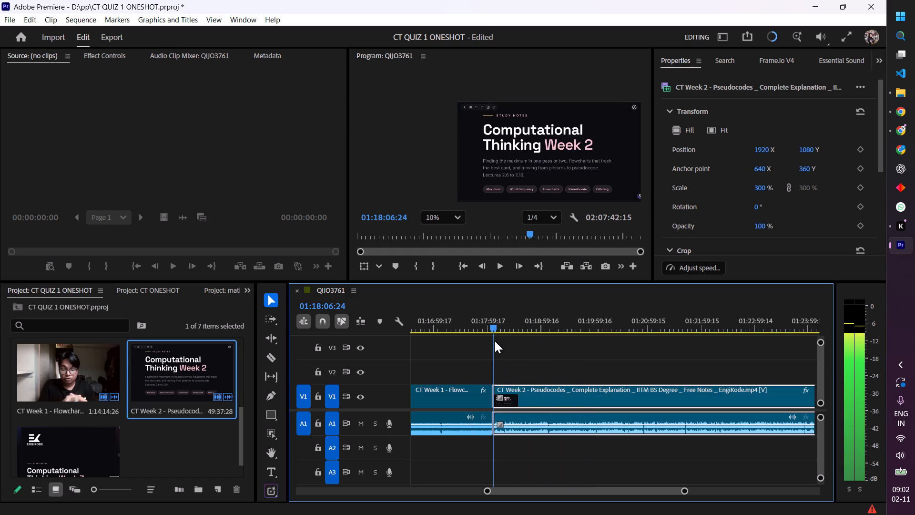
drag(495, 341, 496, 340)
key(space)
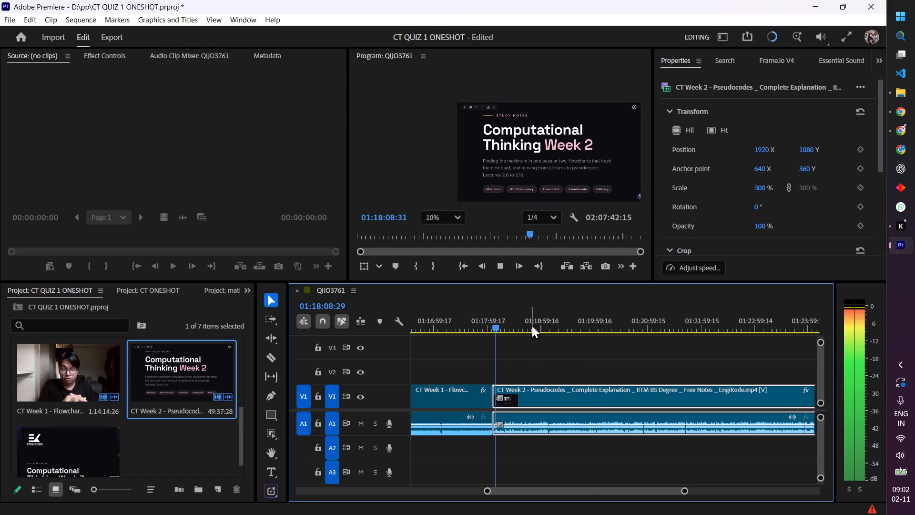
key(space)
key(space)
key(space)
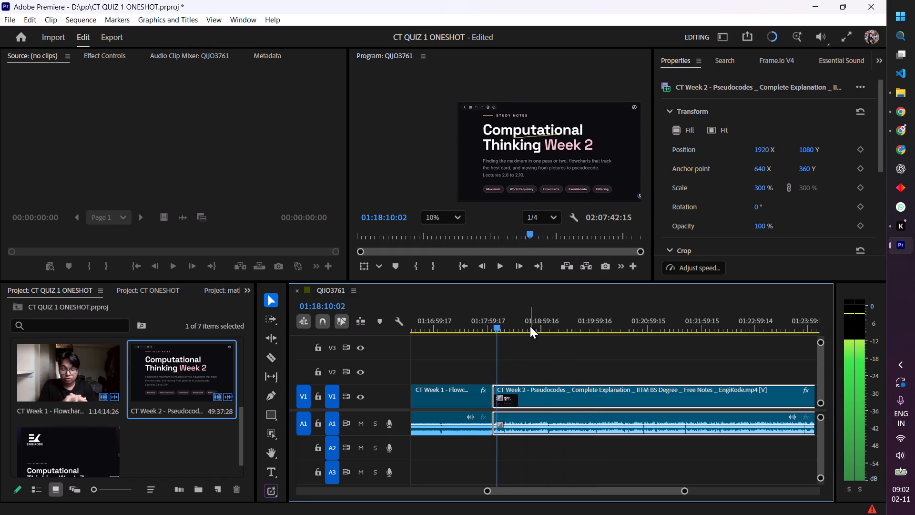
click(498, 327)
key(space)
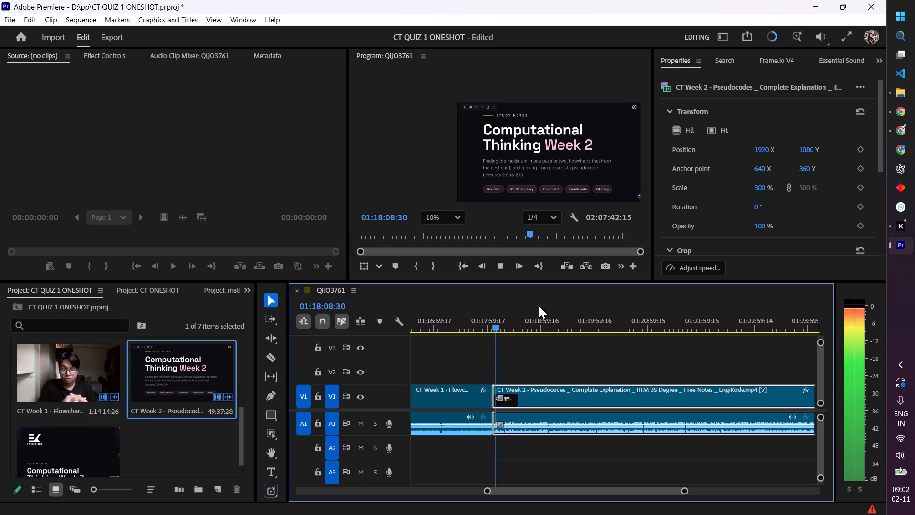
key(space)
click(498, 327)
key(space)
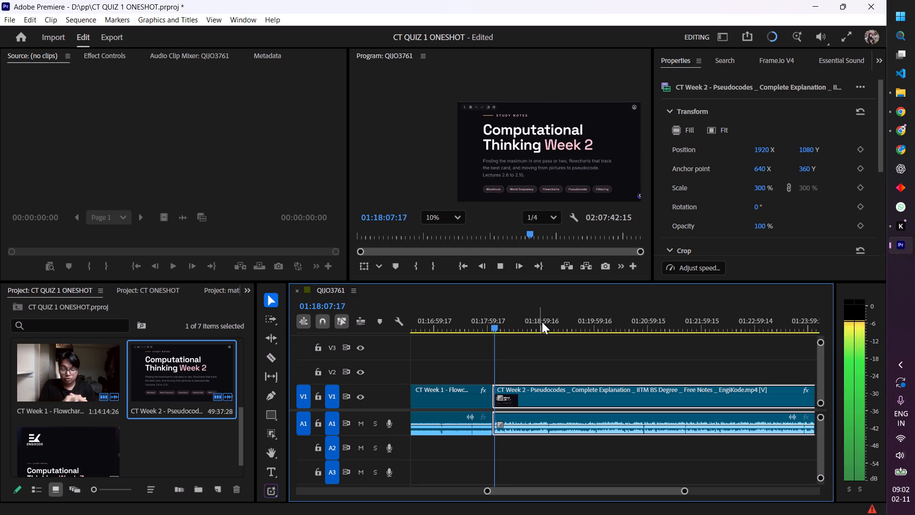
key(space)
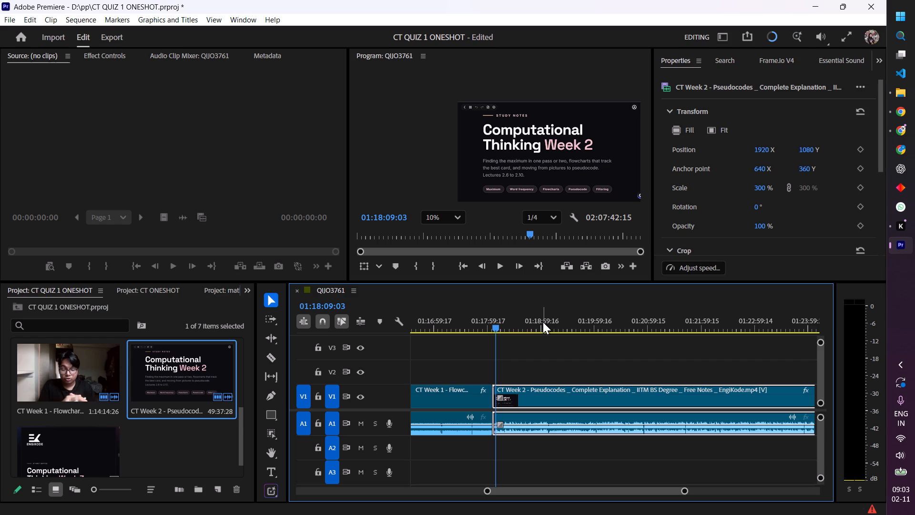
key(ctrl+k)
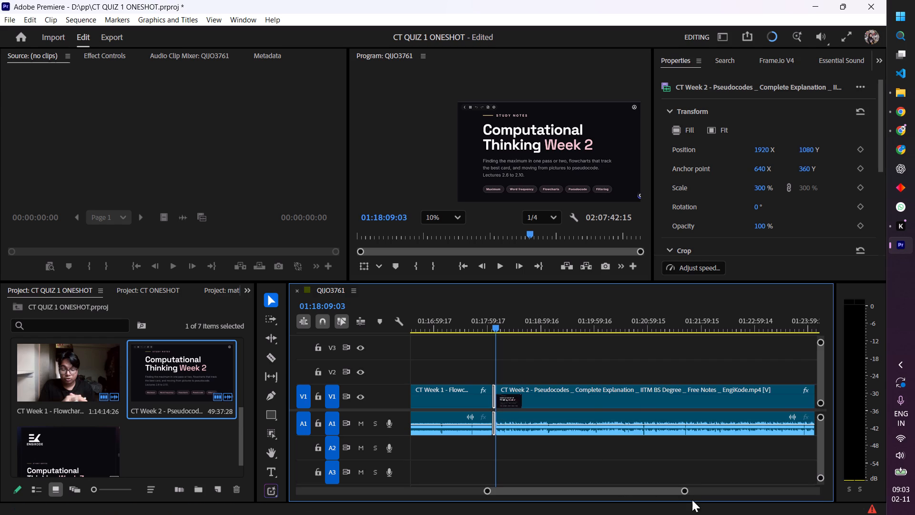
drag(682, 493, 613, 494)
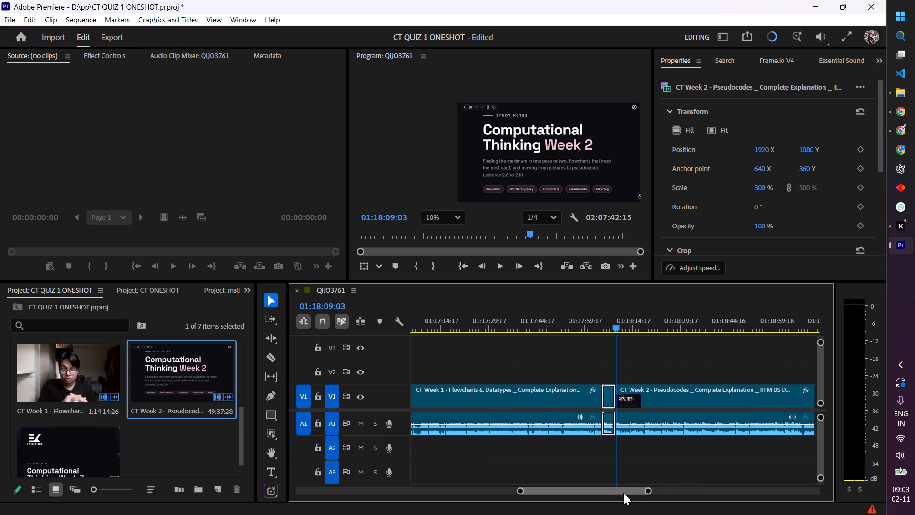
key(shift+Delete)
Find where the Week 2 overview talk ends before the promo and cut the CT Week 2 clip at 01:18:31:44.
key(space)
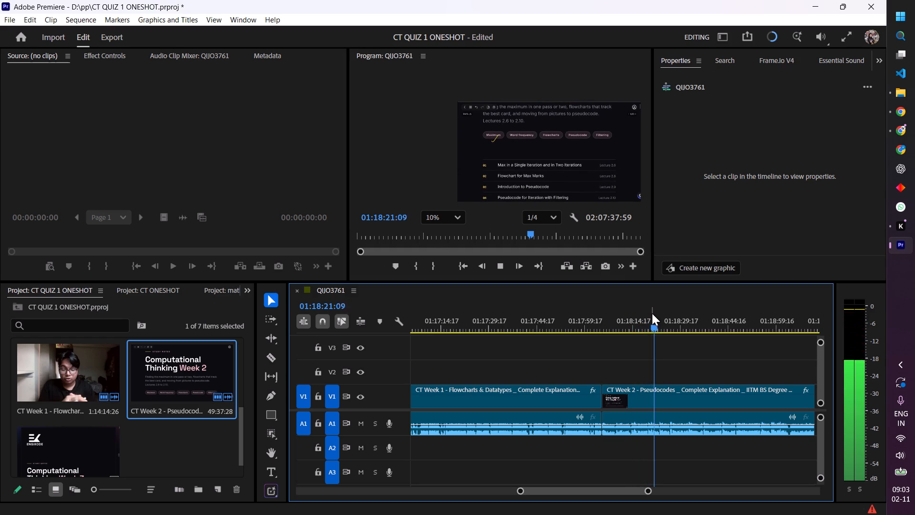
click(598, 496)
drag(600, 490, 604, 494)
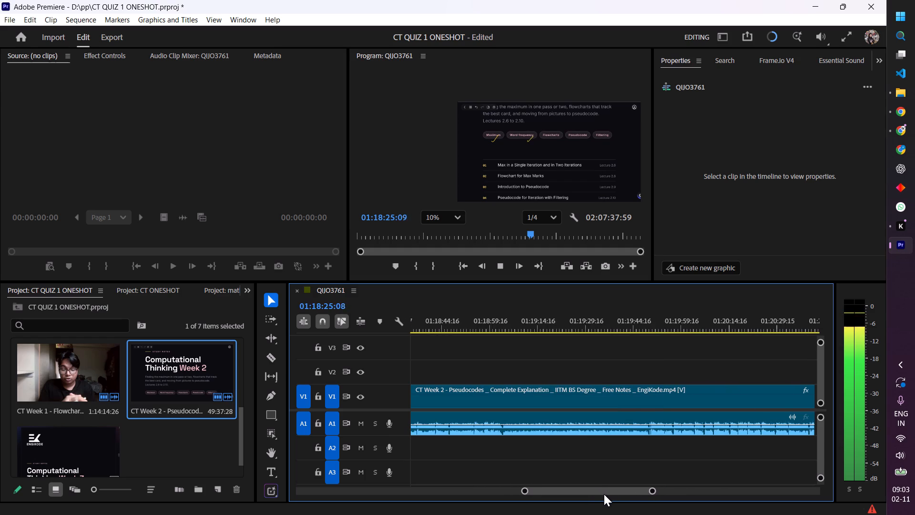
drag(604, 494, 603, 494)
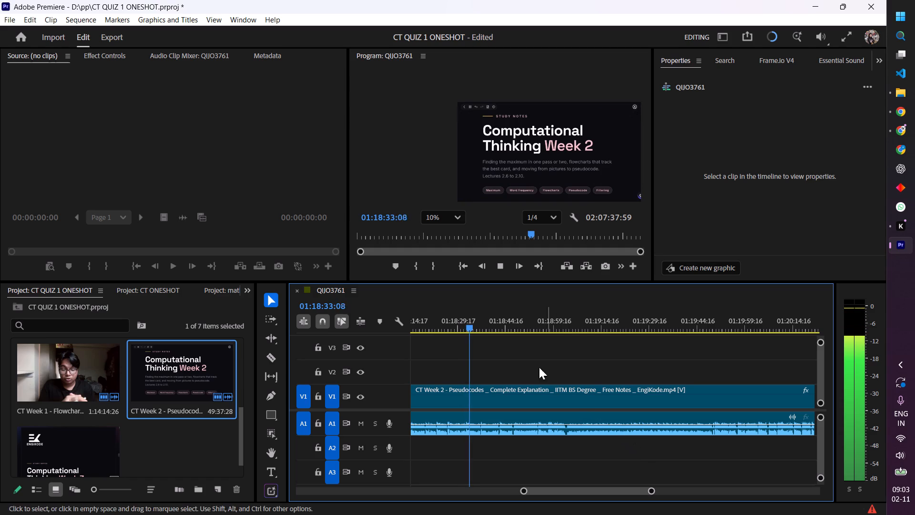
drag(471, 329, 463, 332)
key(space)
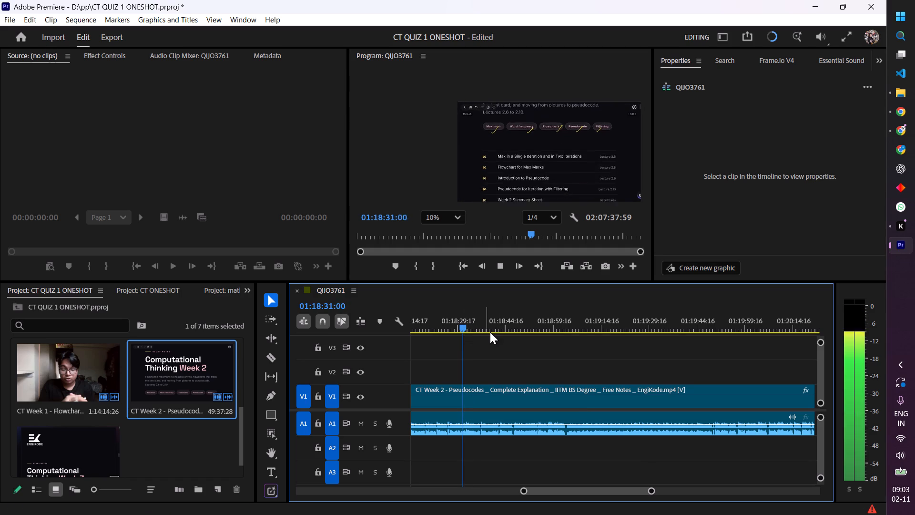
key(space)
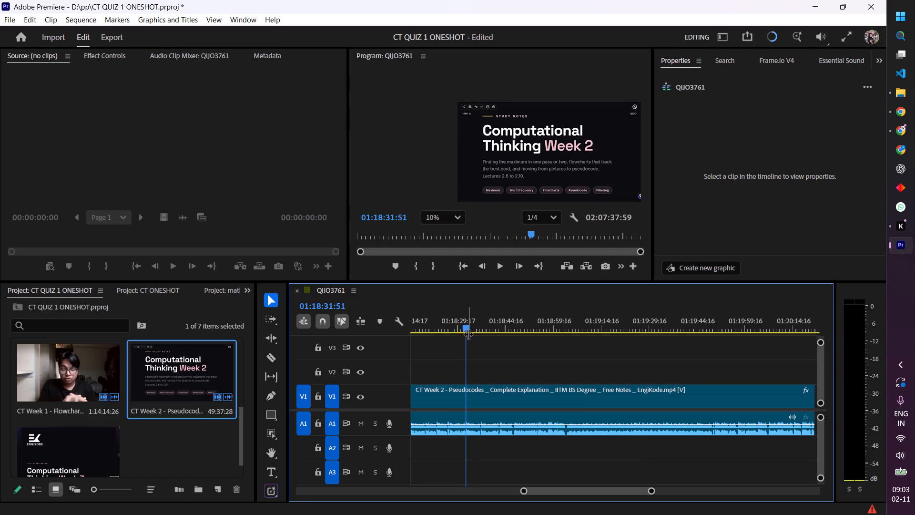
click(465, 330)
key(space)
key(space)
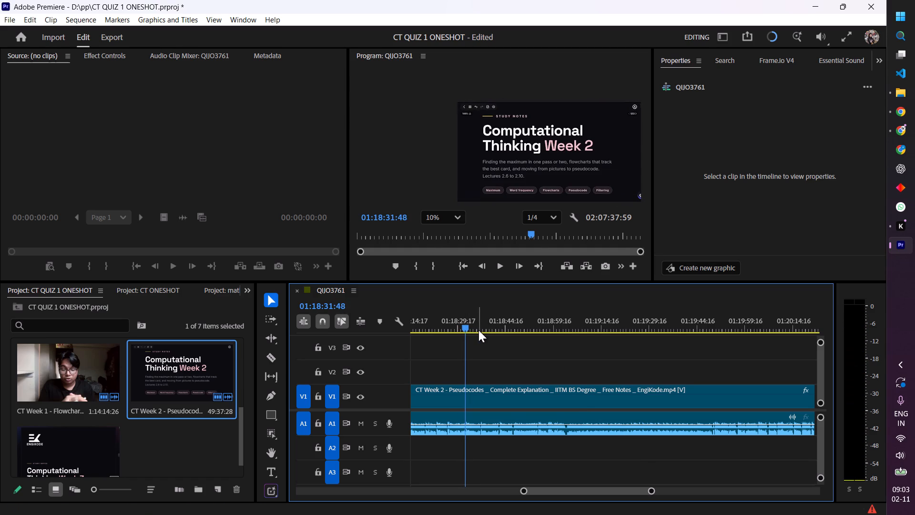
click(464, 329)
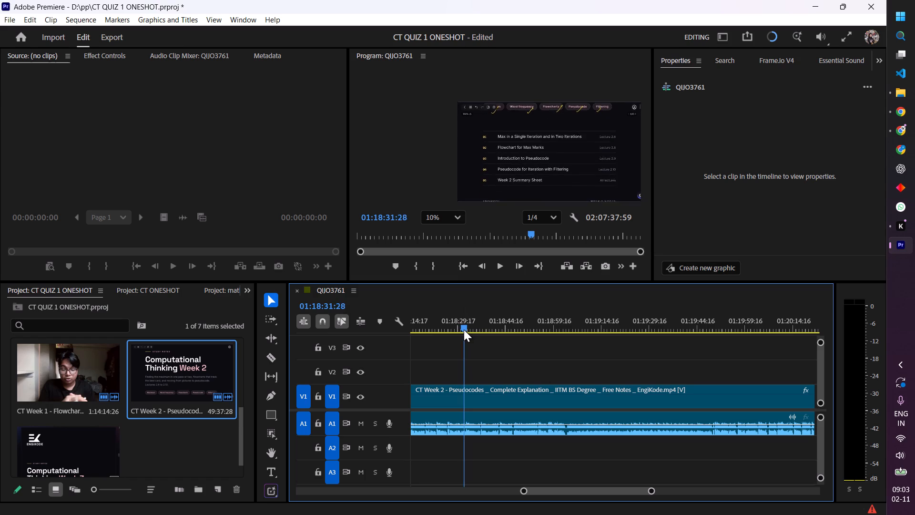
drag(653, 492, 614, 495)
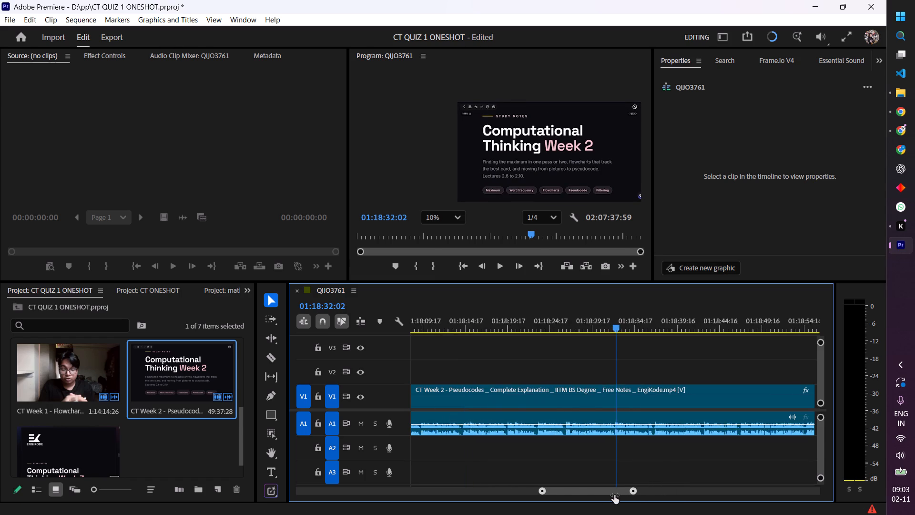
drag(614, 495, 541, 495)
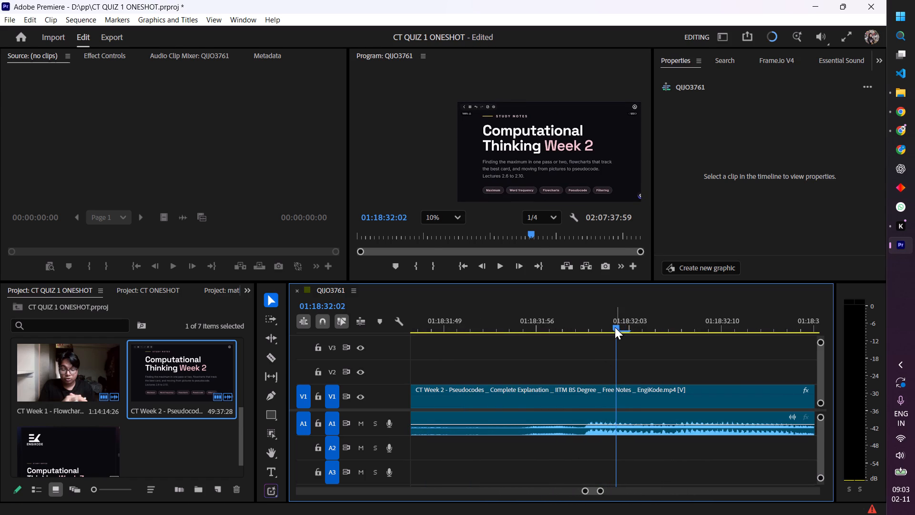
drag(615, 327, 552, 338)
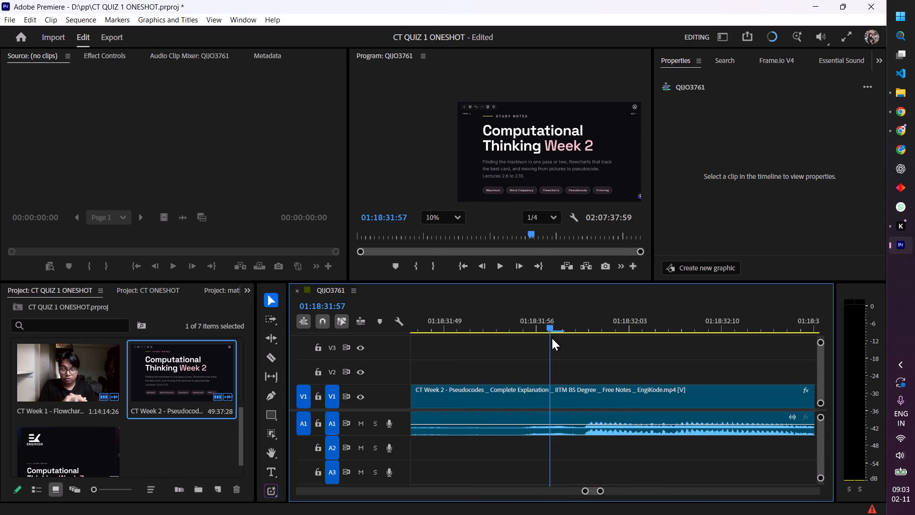
drag(552, 338, 484, 339)
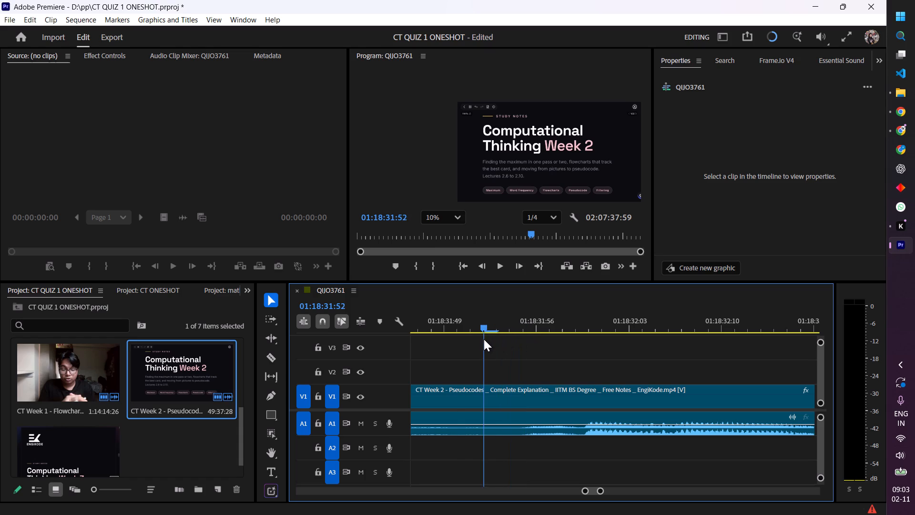
drag(484, 339, 431, 343)
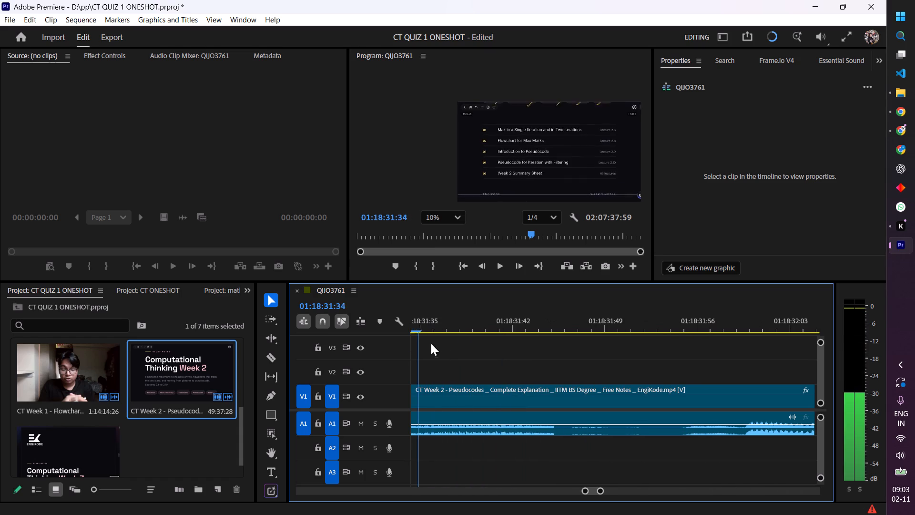
drag(431, 343, 548, 351)
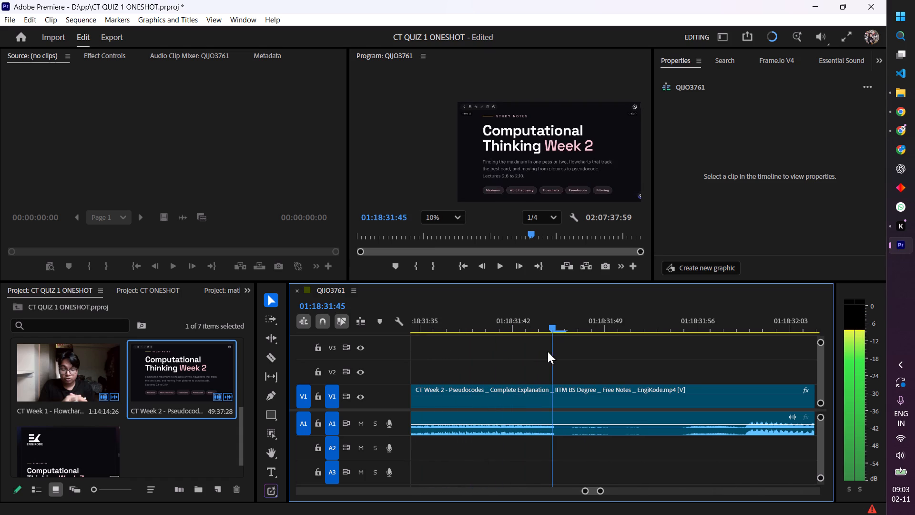
drag(548, 351, 542, 353)
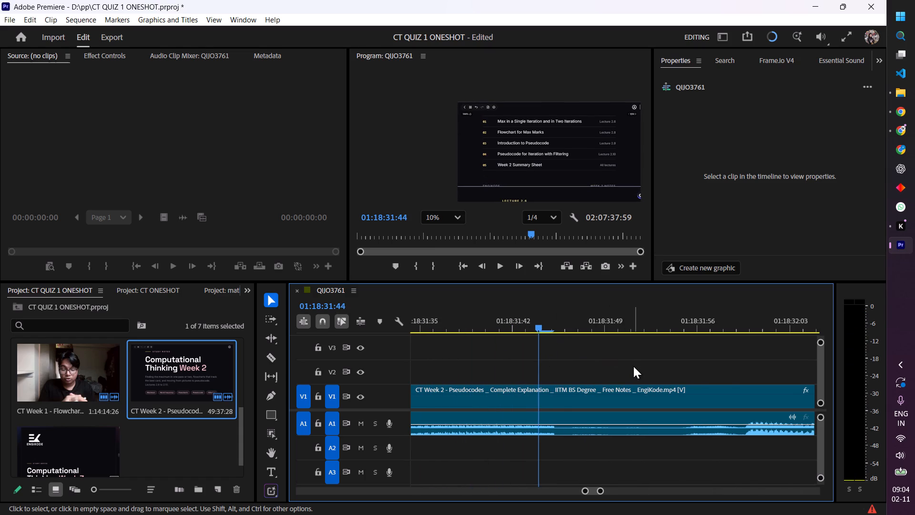
key(ctrl+k)
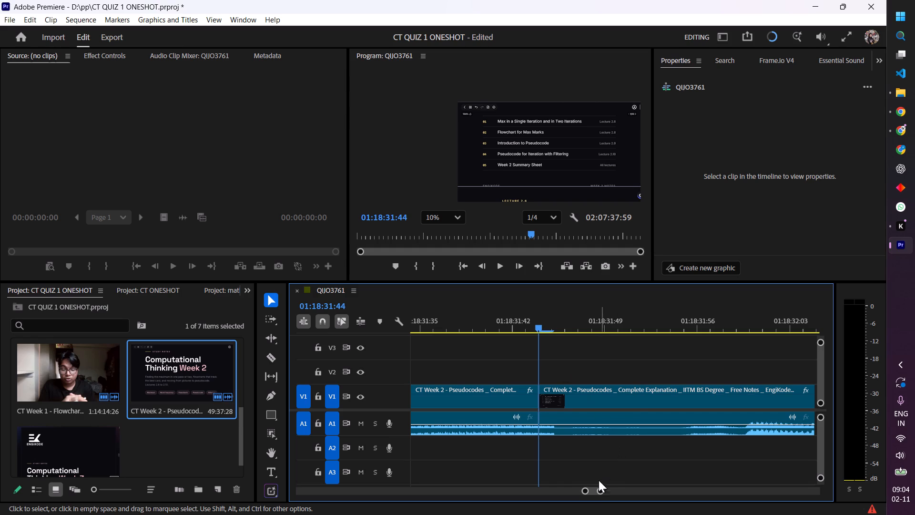
Find where the promo ends, cut the CT Week 2 clip at 01:19:49:08, ripple delete the promo section, and play across the join.
drag(582, 494, 439, 487)
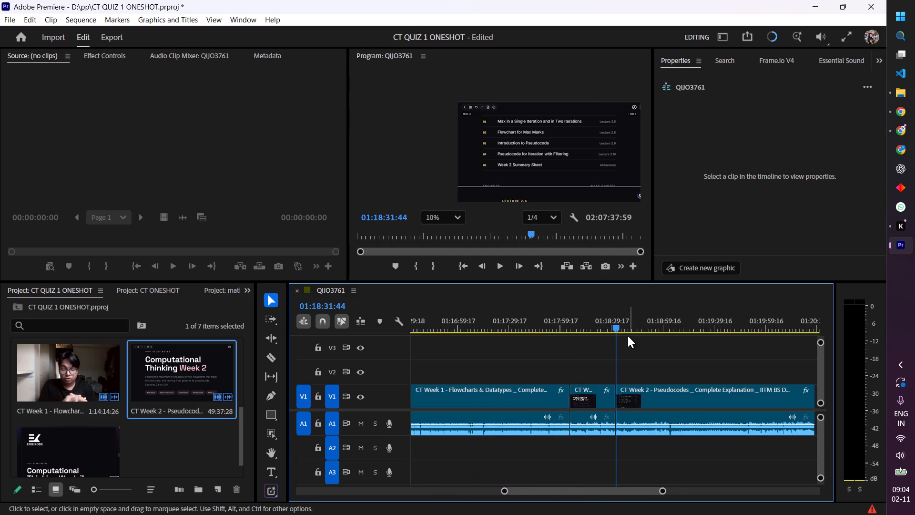
drag(615, 329, 729, 340)
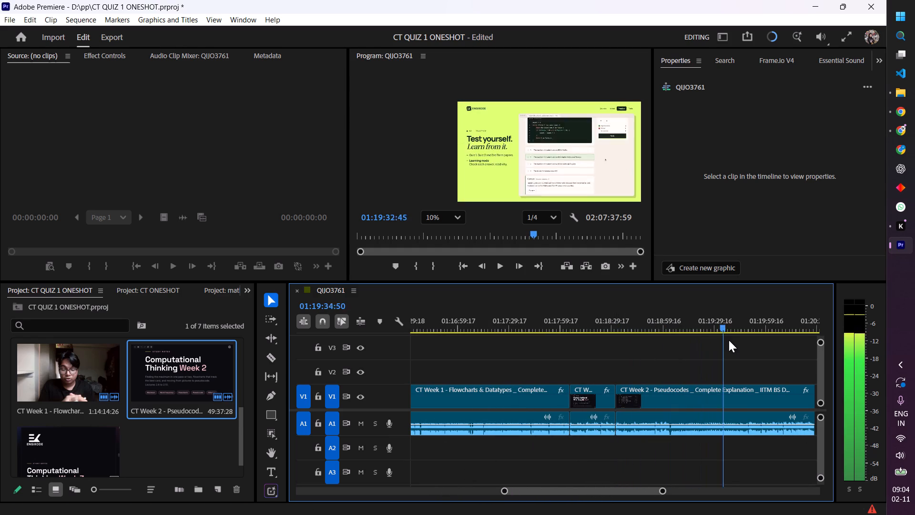
drag(729, 340, 738, 350)
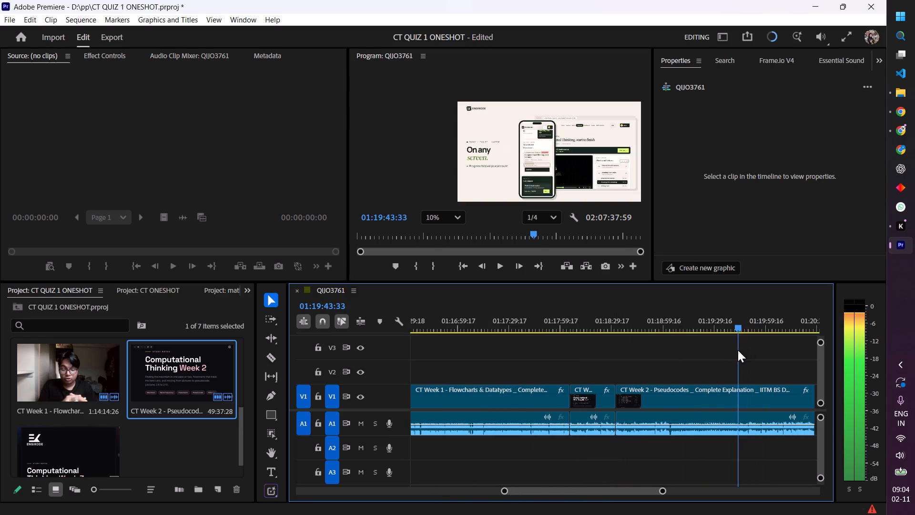
drag(738, 350, 745, 350)
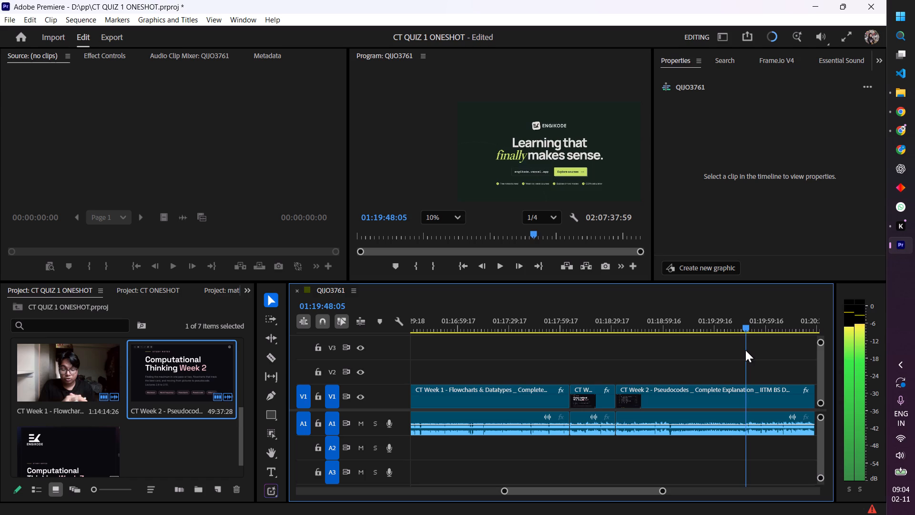
drag(745, 350, 747, 350)
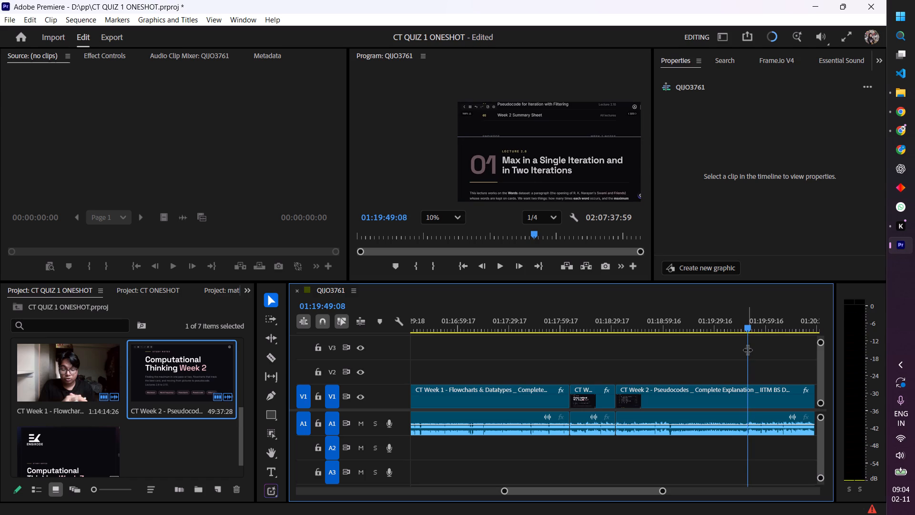
key(ctrl+k)
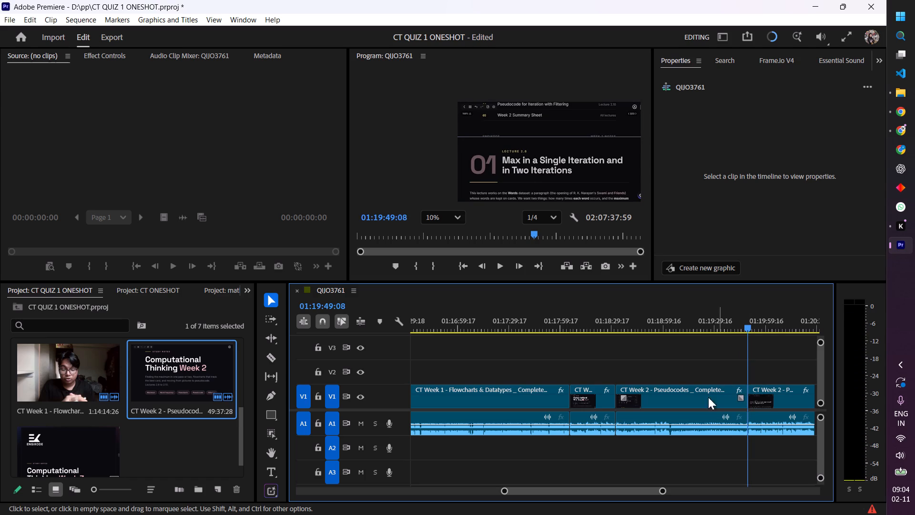
click(696, 403)
key(shift+Delete)
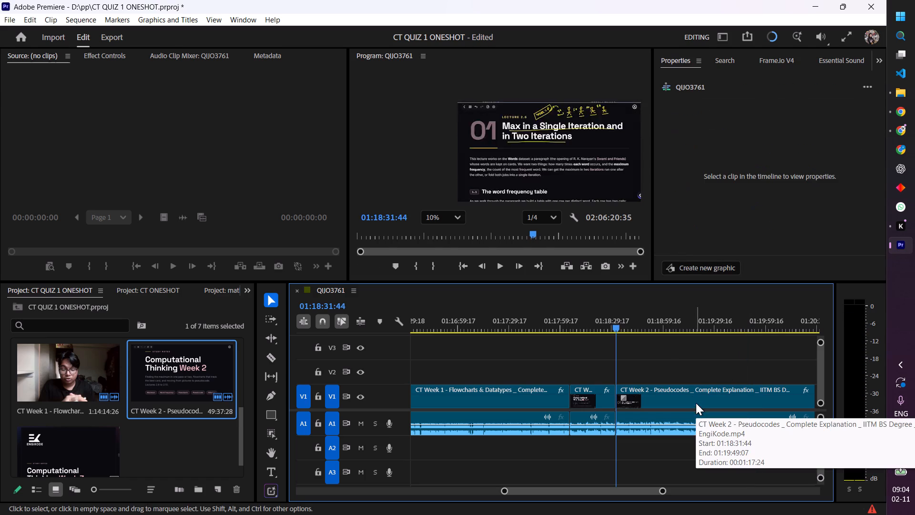
drag(615, 328, 587, 343)
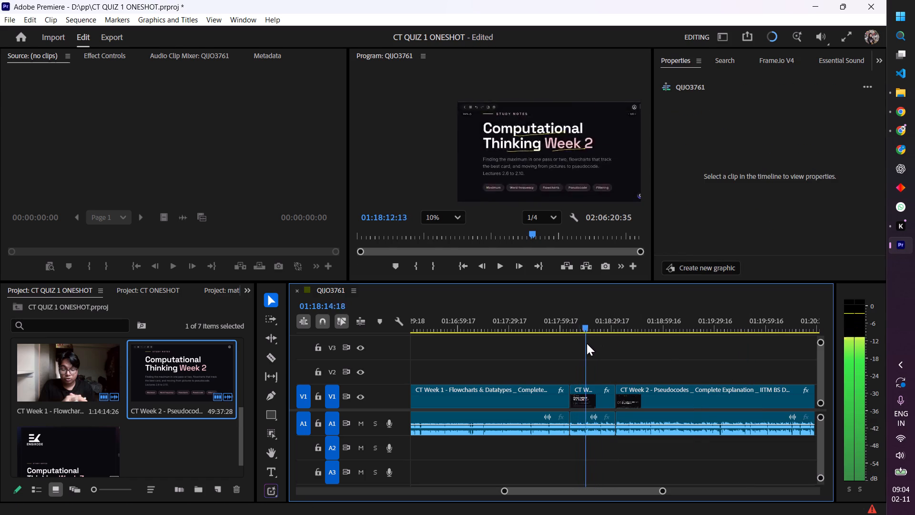
drag(587, 343, 610, 343)
key(space)
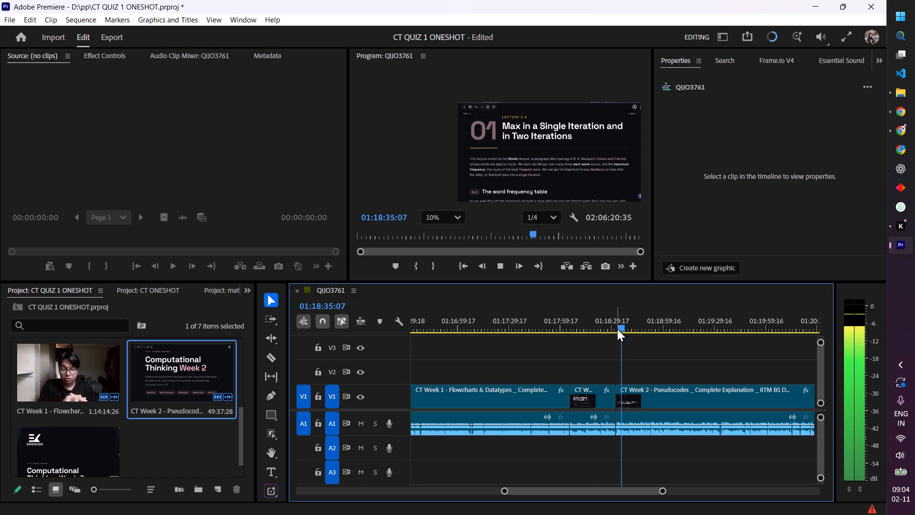
key(space)
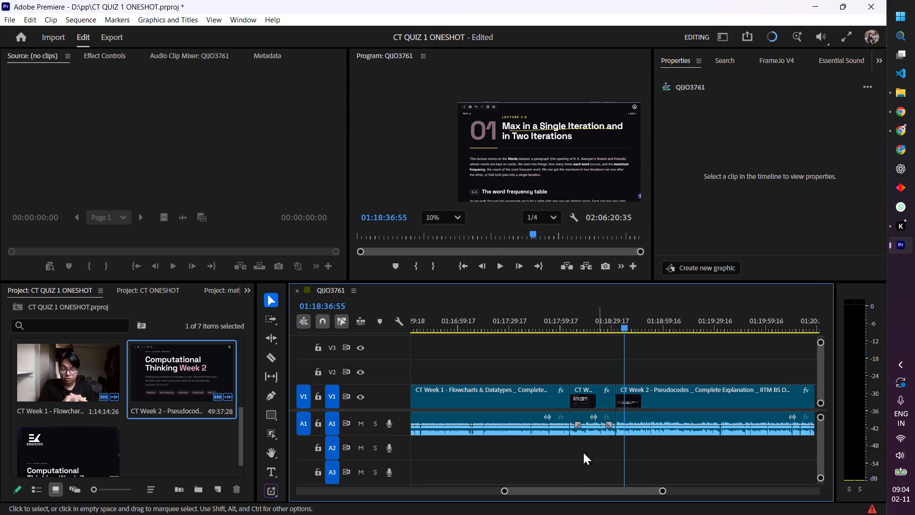
Find where the Week 2 lecture closes and trim the CT Week 2 clip's end to 02:06:08:04.
drag(572, 489, 723, 497)
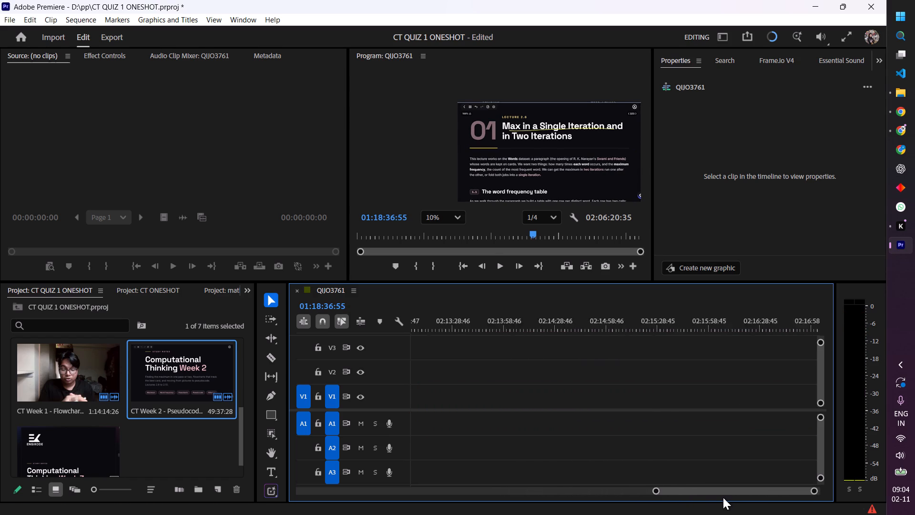
drag(723, 497, 701, 501)
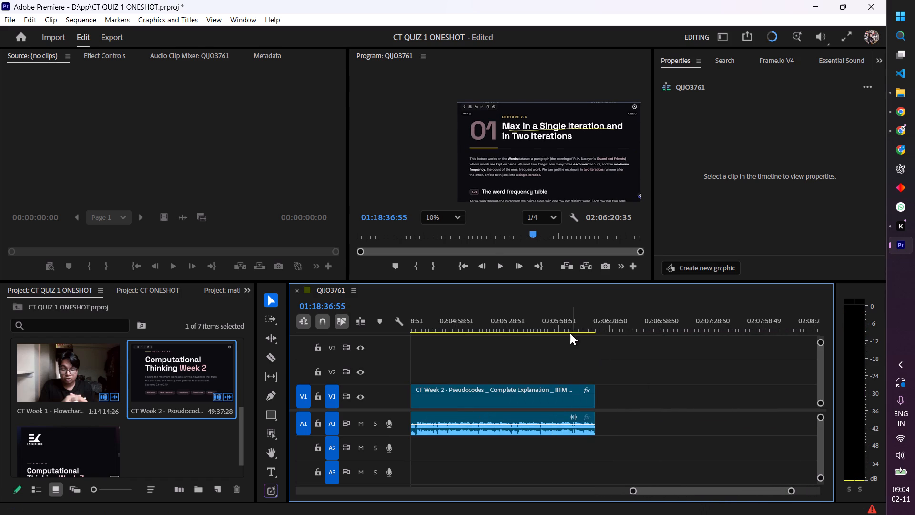
click(574, 328)
drag(572, 328, 588, 337)
key(space)
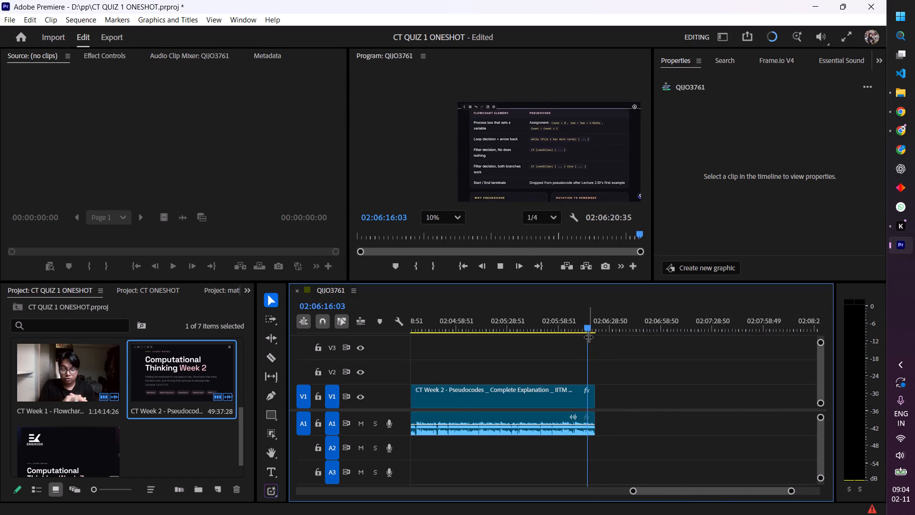
click(567, 328)
key(space)
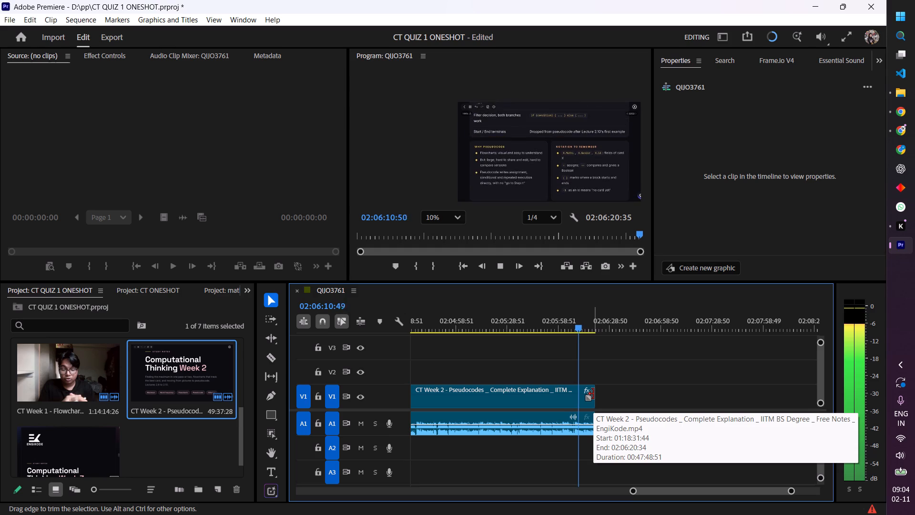
key(space)
drag(579, 328, 570, 333)
key(space)
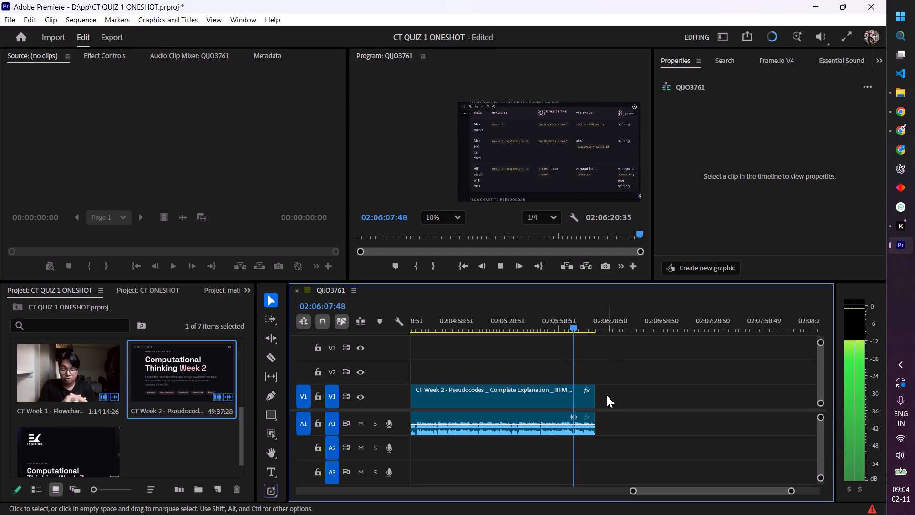
key(space)
drag(594, 392, 575, 399)
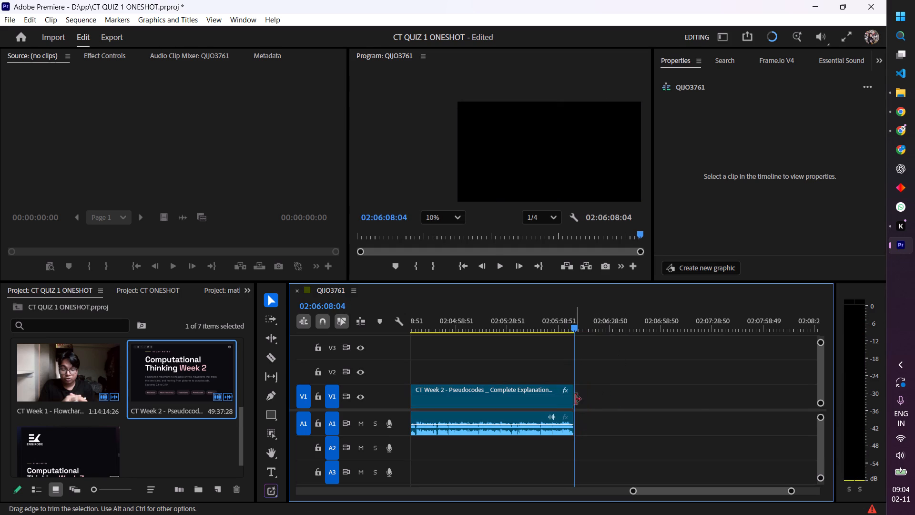
Place the CT Week 3 lecture on V1 and A1 directly after the trimmed CT Week 2 clip.
click(183, 444)
scroll(182, 444, down, 3)
drag(66, 429, 578, 414)
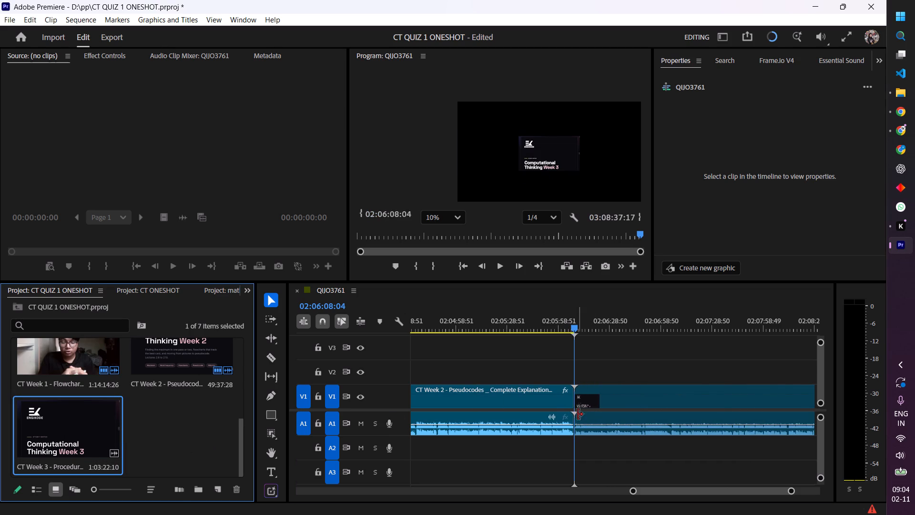
key(space)
key(space)
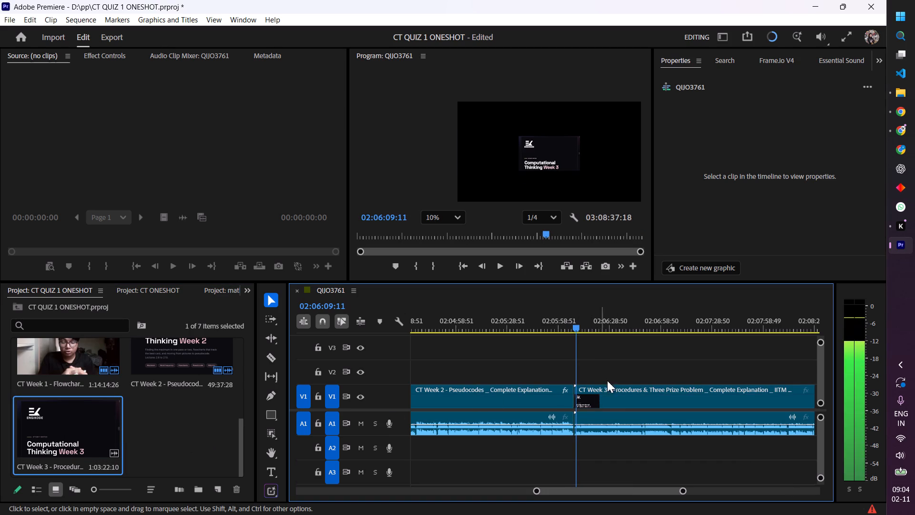
Scale the CT Week 3 clip so that it fits the full frame, and start playing it.
click(611, 398)
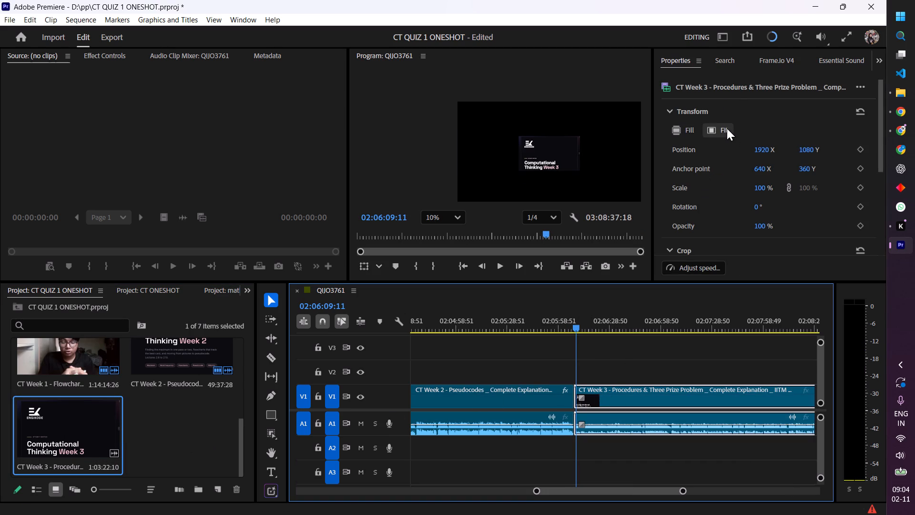
click(727, 128)
key(space)
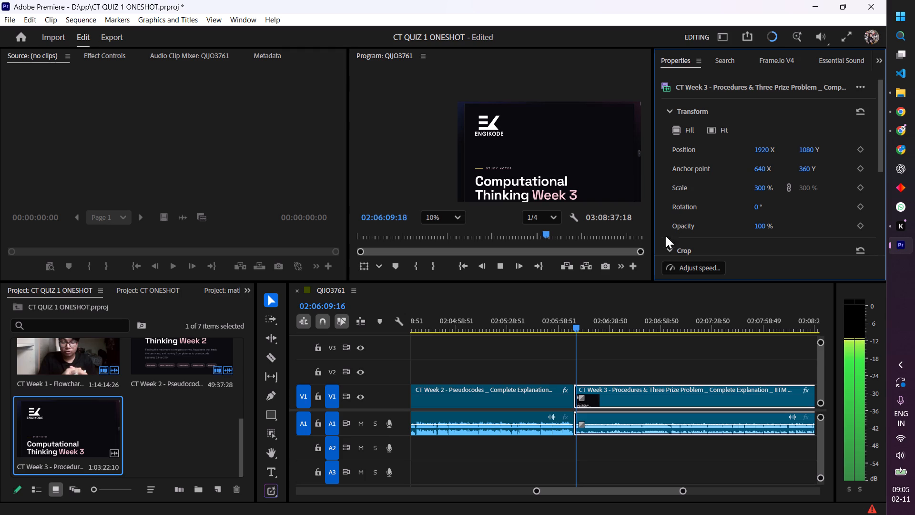
Find where the Week 3 lecture should begin, cut the CT Week 3 clip at 02:06:13:38, and ripple delete the short opening section.
click(588, 295)
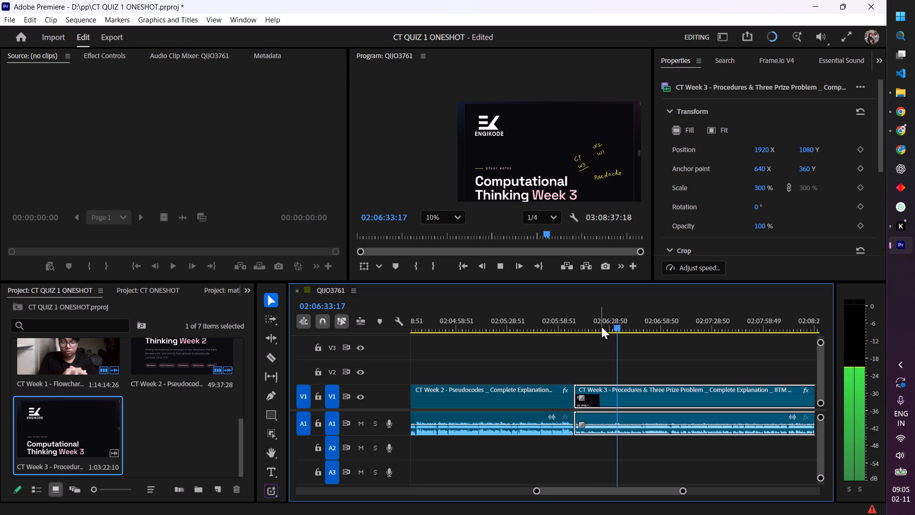
key(space)
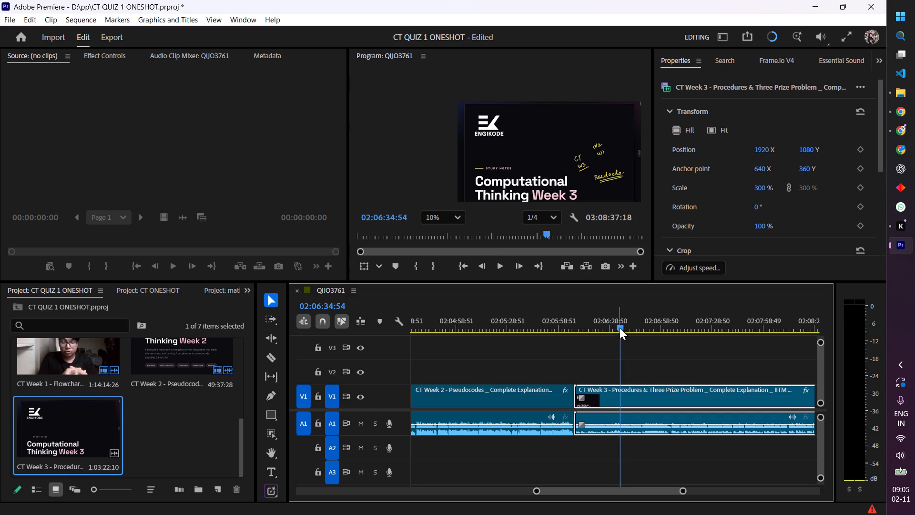
drag(620, 328, 590, 330)
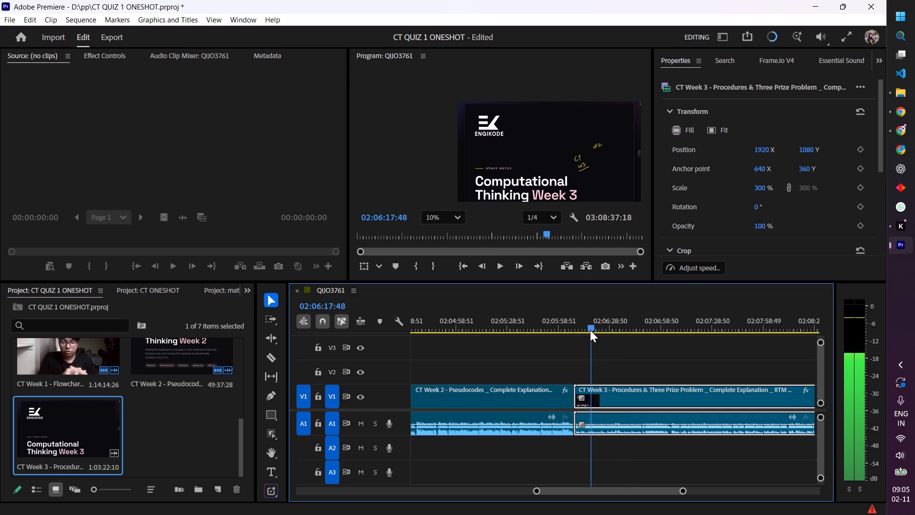
drag(590, 330, 578, 333)
key(space)
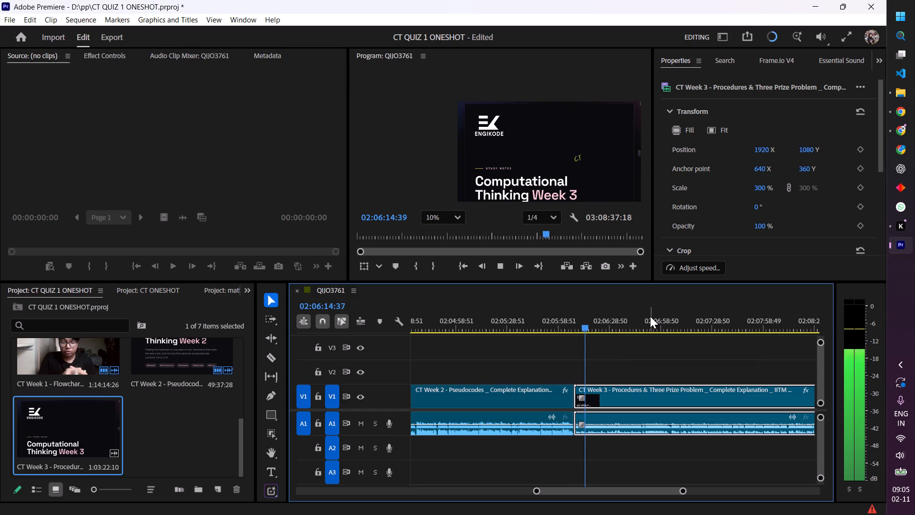
key(space)
drag(588, 329, 584, 332)
key(space)
key(space)
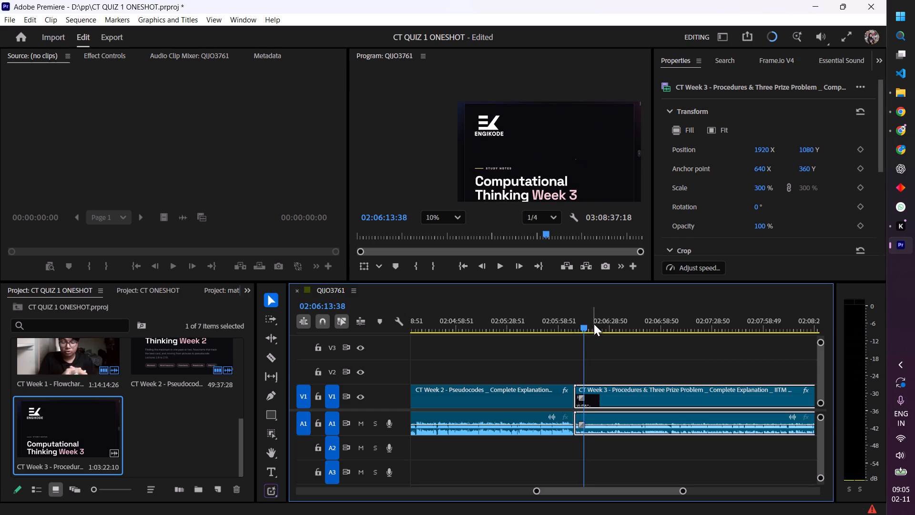
key(ctrl+k)
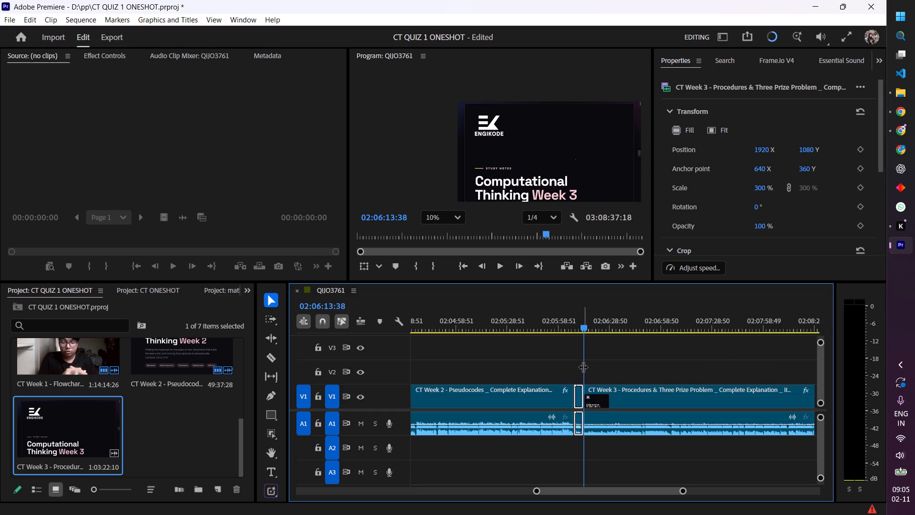
key(shift+Delete)
Play on to find where the promo begins in the CT Week 3 clip and cut the clip just before it at 02:06:43:40.
key(space)
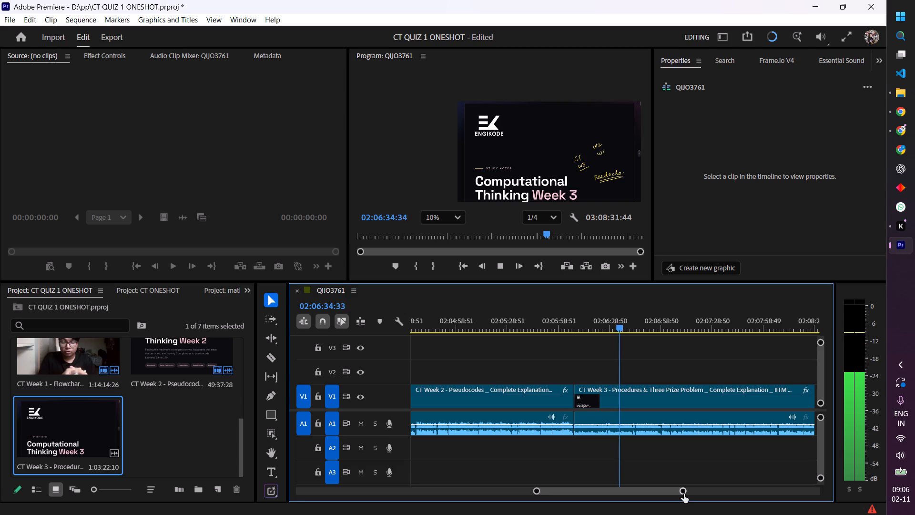
drag(684, 494, 814, 494)
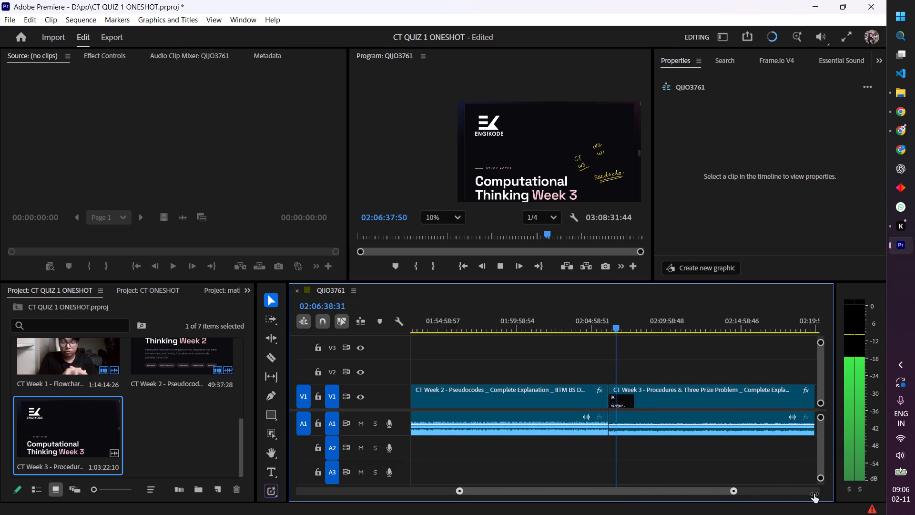
drag(814, 494, 914, 510)
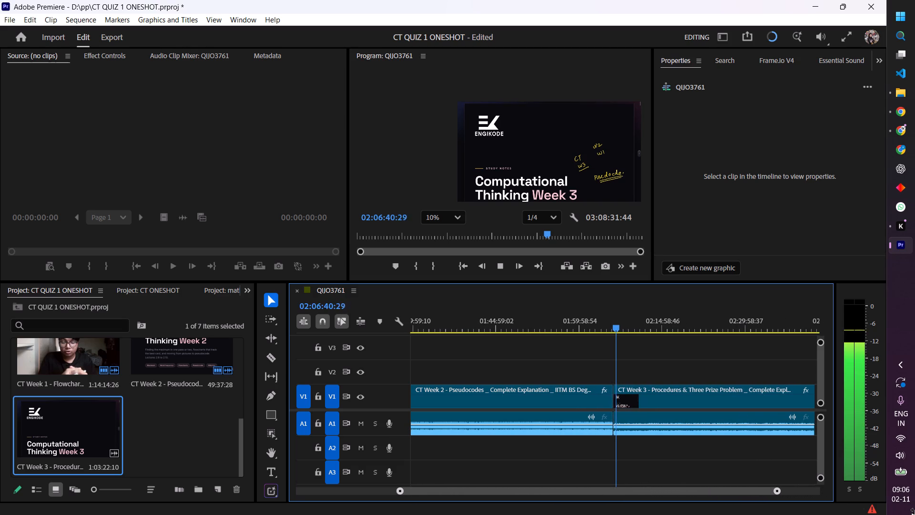
drag(914, 510, 691, 508)
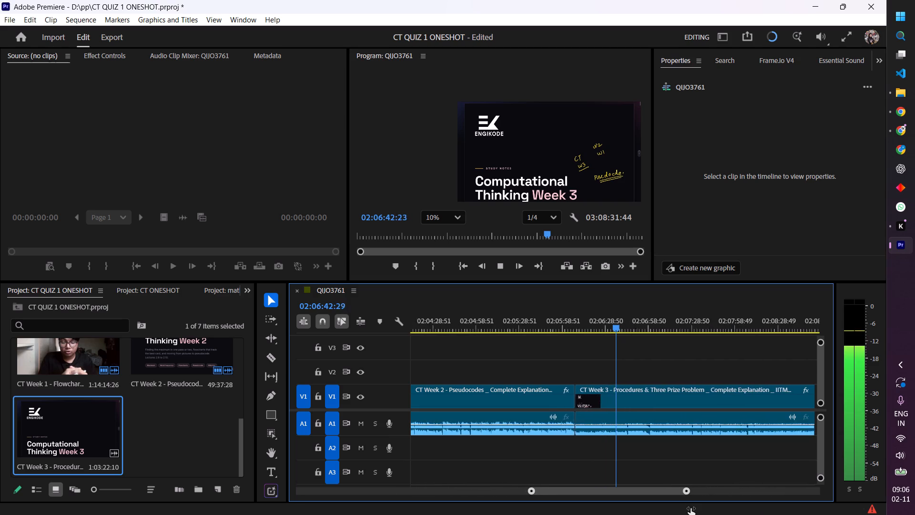
drag(691, 508, 688, 510)
key(space)
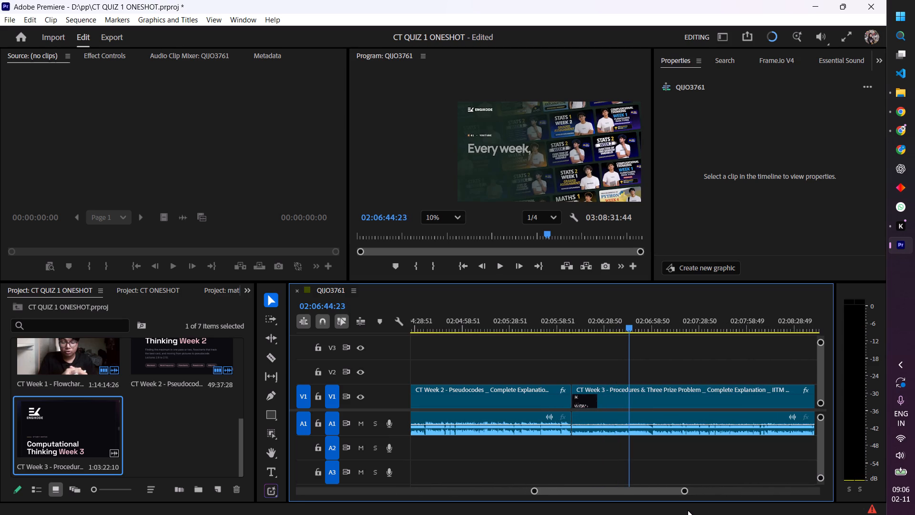
click(629, 329)
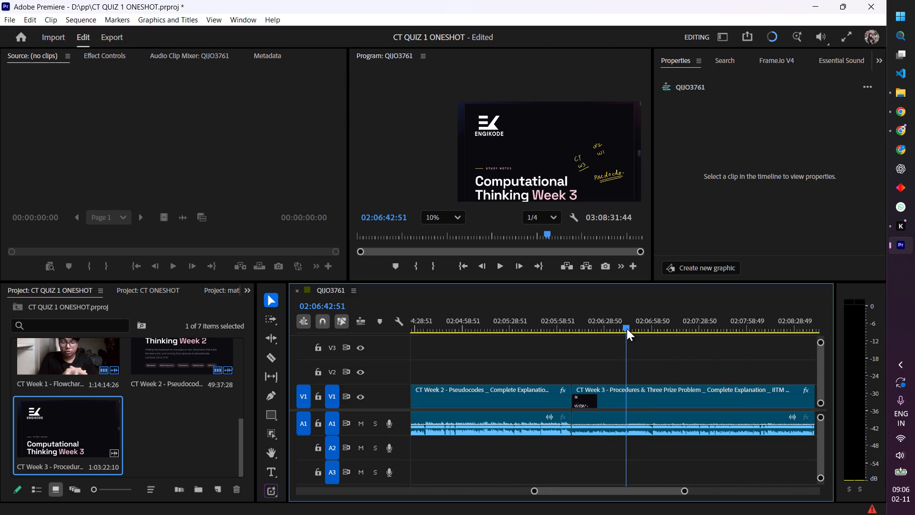
key(space)
key(space)
click(628, 327)
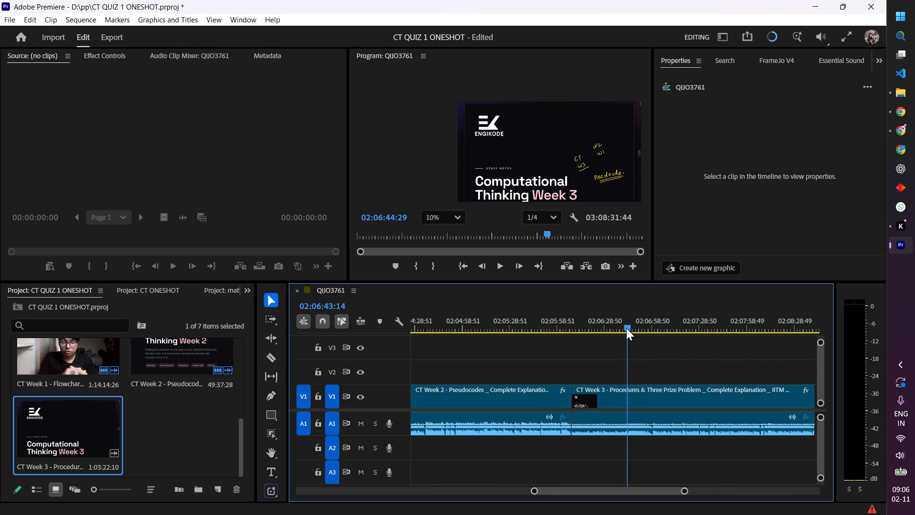
key(space)
key(space)
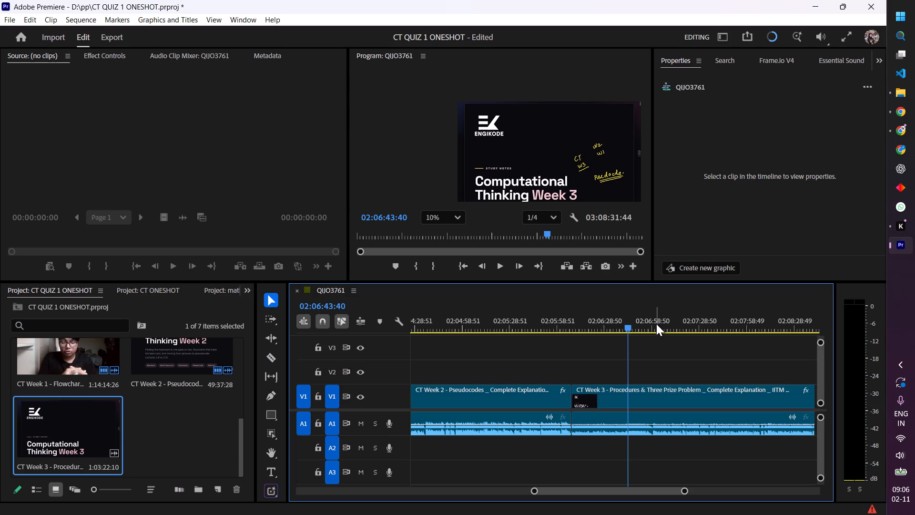
key(ctrl+k)
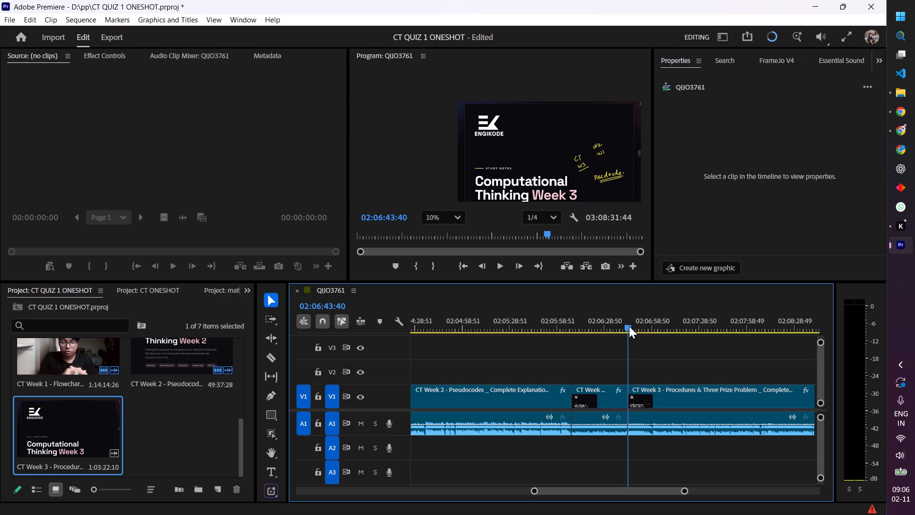
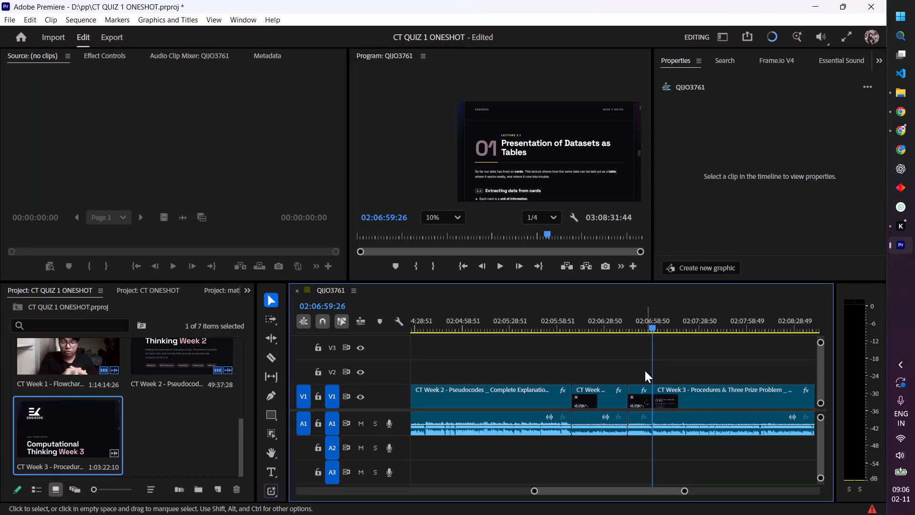
Ripple delete the short promo section between the two cuts in the CT Week 3 clip, closing the gap.
click(641, 391)
key(BackSpace)
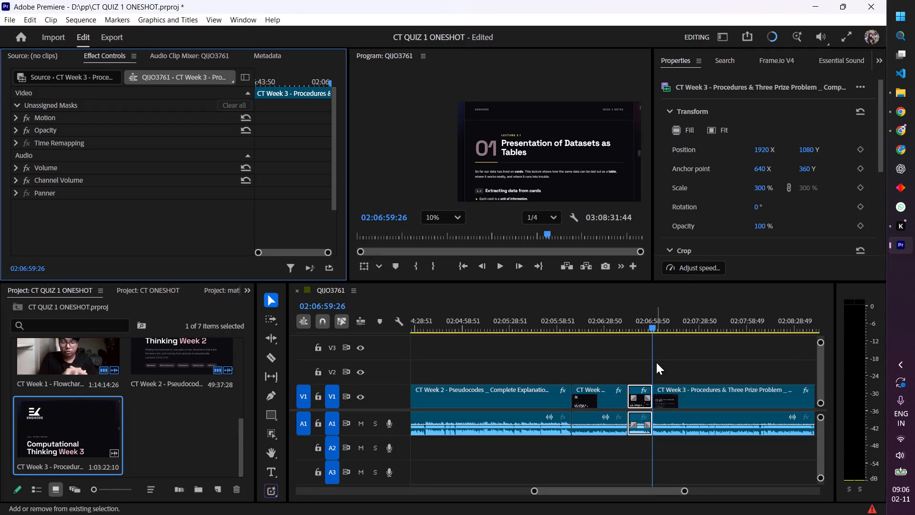
key(shift+Delete)
click(639, 391)
click(640, 399)
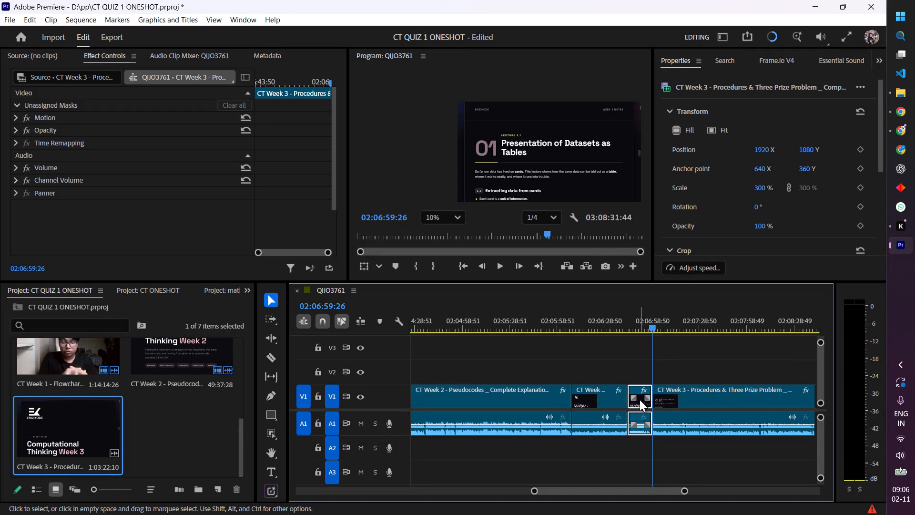
key(shift+Delete)
Play across the new join in the CT Week 3 clip and skim the following lecture opening for leftover promo content.
key(space)
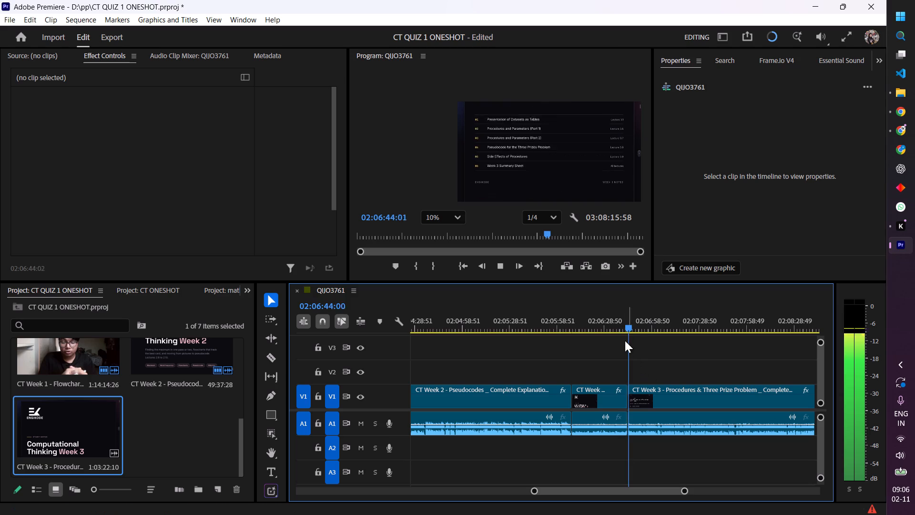
click(624, 330)
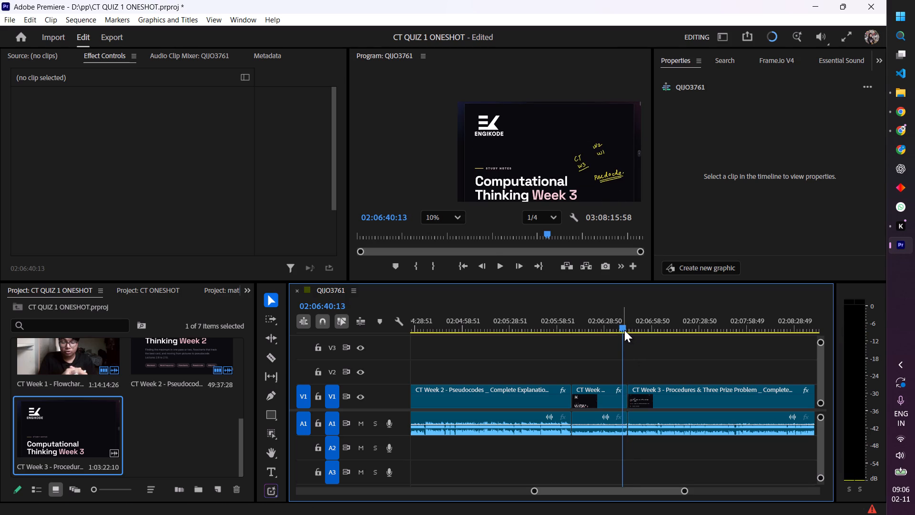
click(624, 330)
key(space)
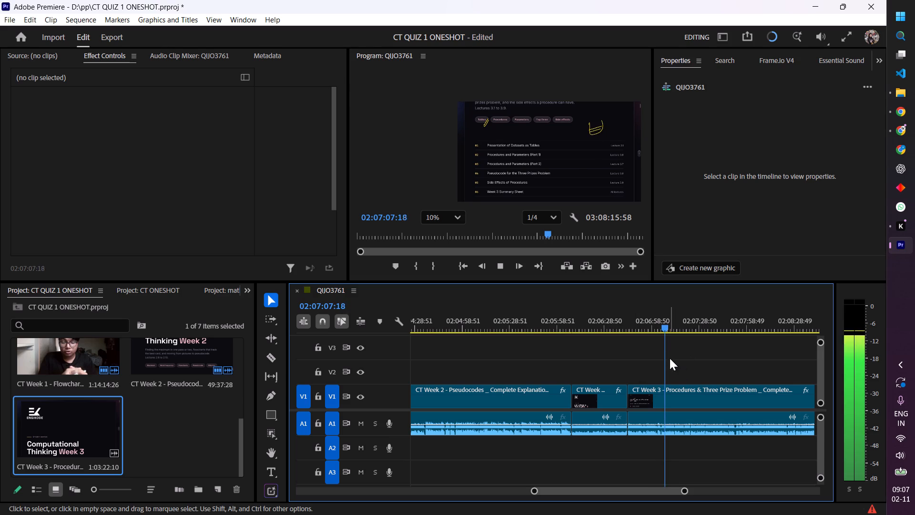
drag(665, 325, 741, 334)
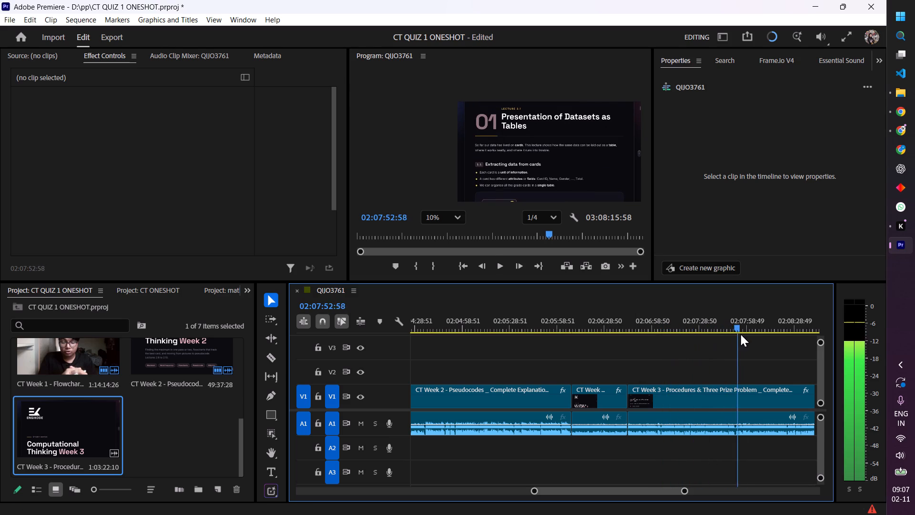
drag(741, 334, 681, 341)
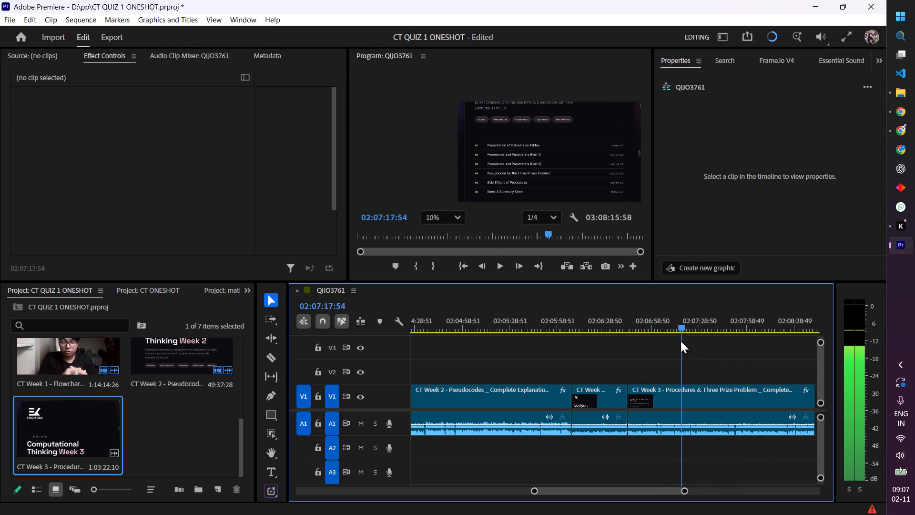
drag(681, 341, 776, 353)
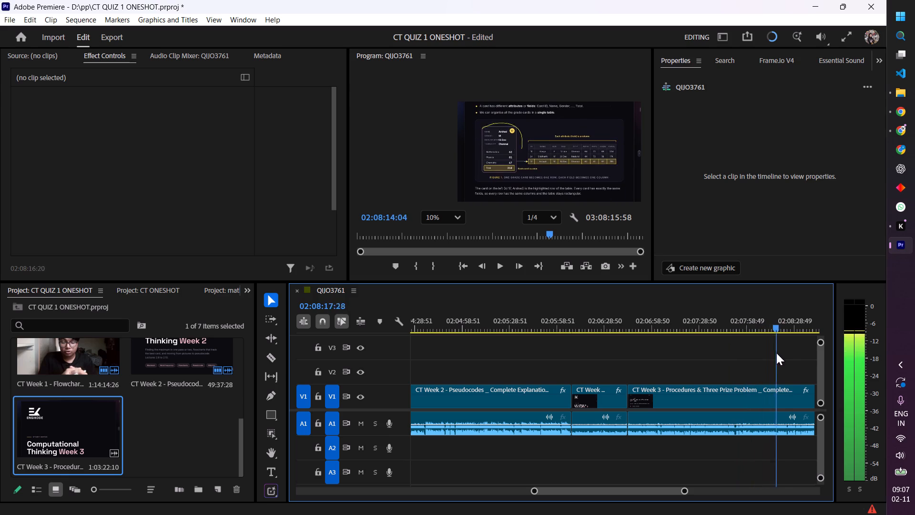
drag(776, 353, 784, 352)
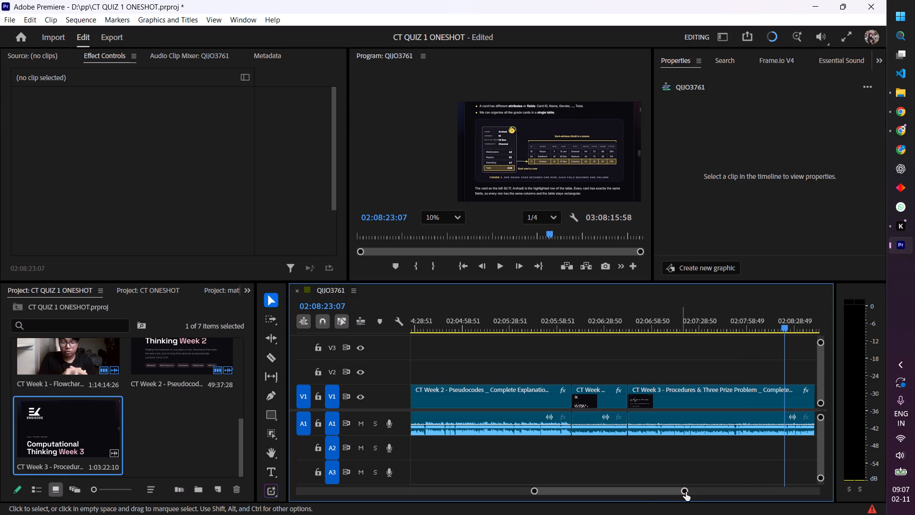
Go to the closing part of the CT Week 3 clip, around 03:07:44:32, to find where the lecture ends.
drag(640, 491, 757, 501)
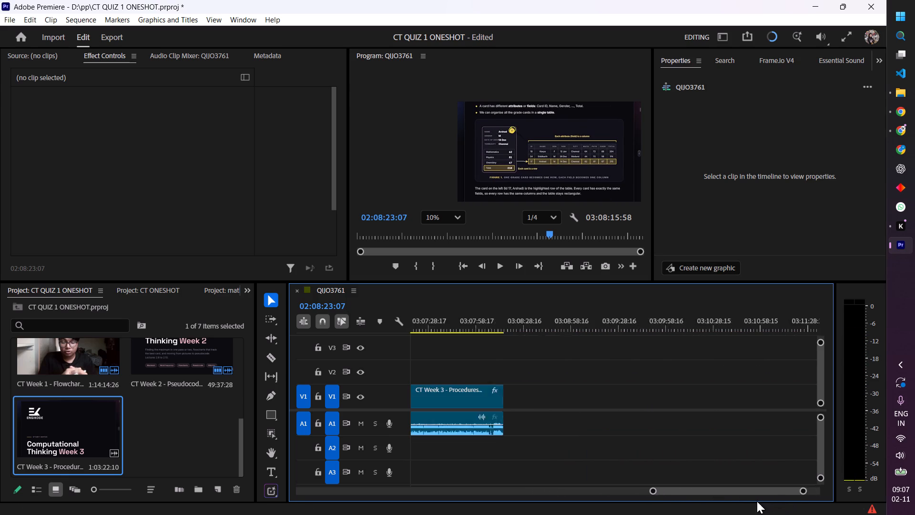
drag(757, 501, 756, 499)
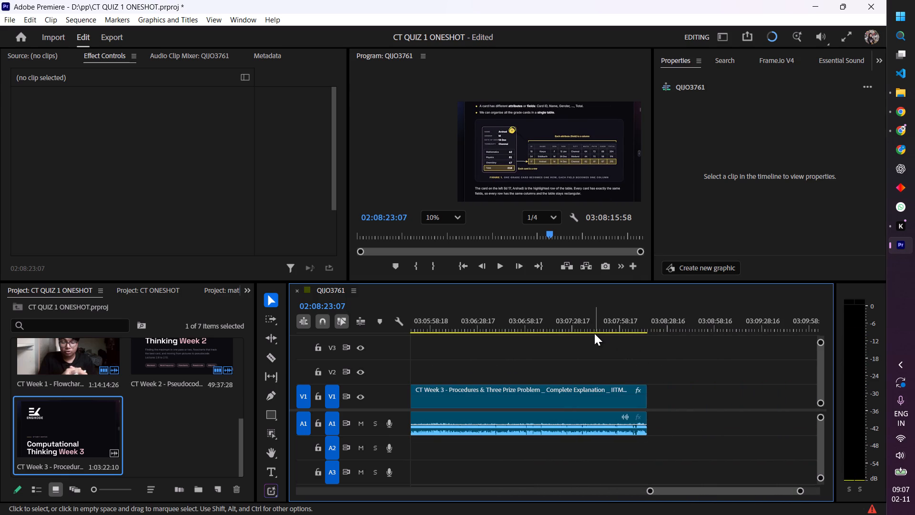
click(599, 330)
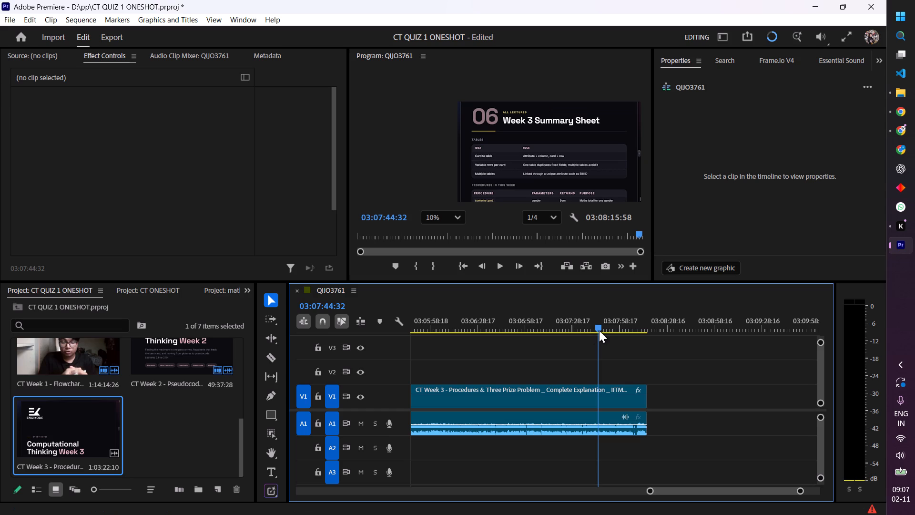
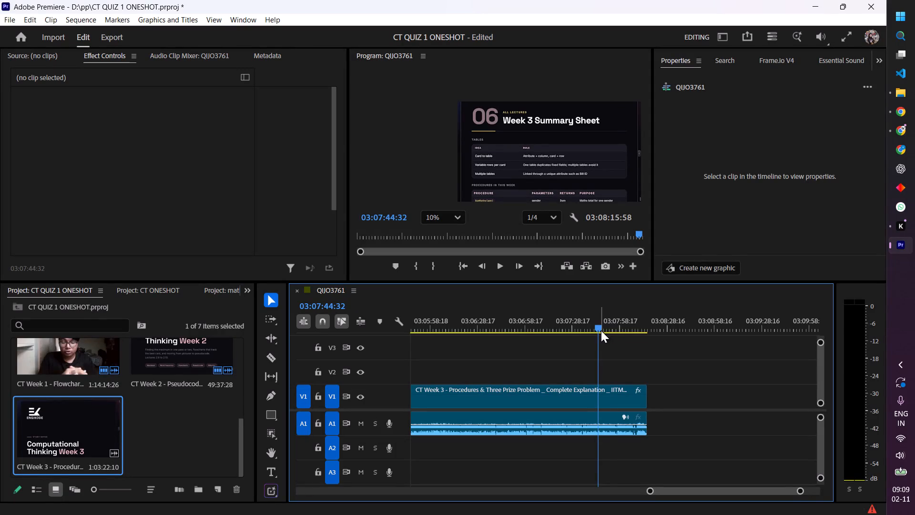
Find where the CT Week 3 lecture ends and trim the end of its clip back to 03:07:52:42.
drag(598, 329, 578, 338)
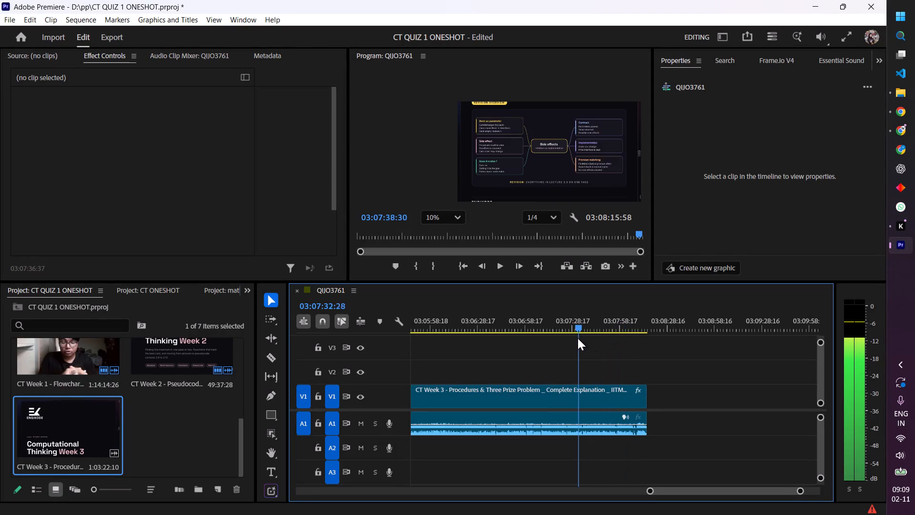
drag(578, 338, 572, 349)
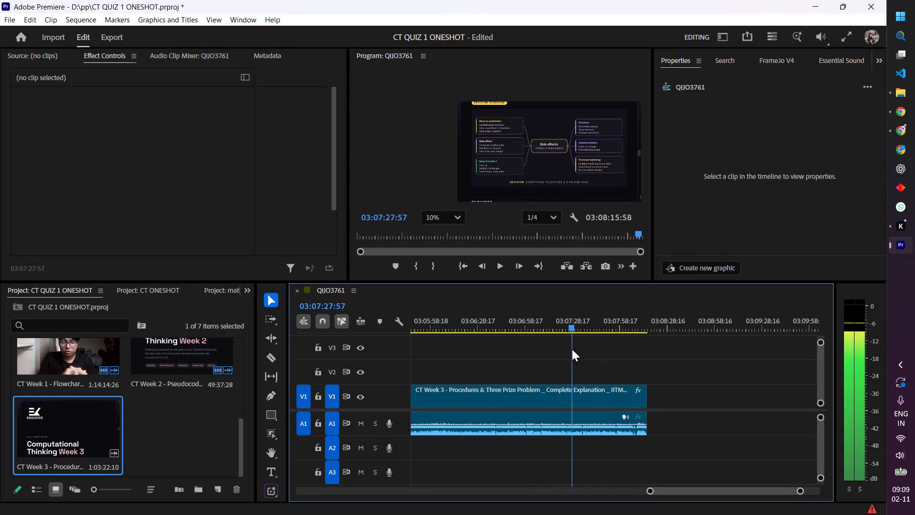
drag(572, 349, 598, 349)
key(space)
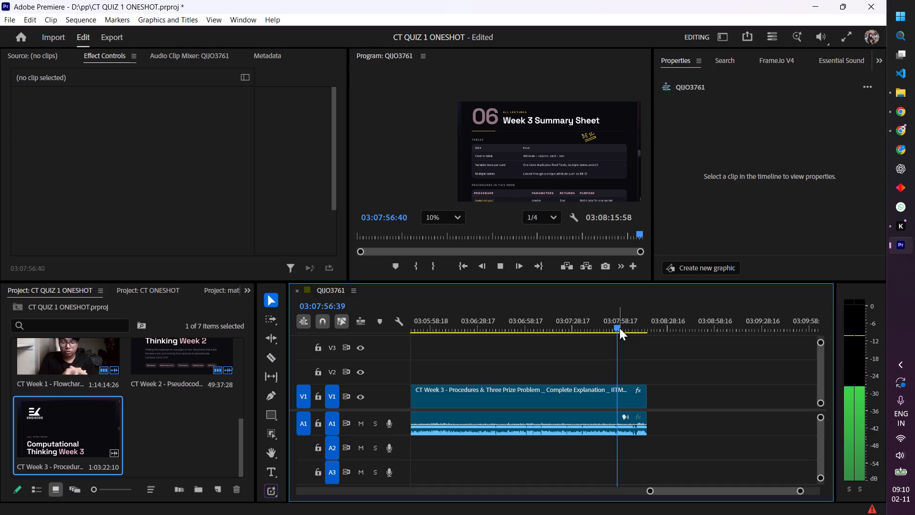
key(space)
drag(620, 328, 567, 333)
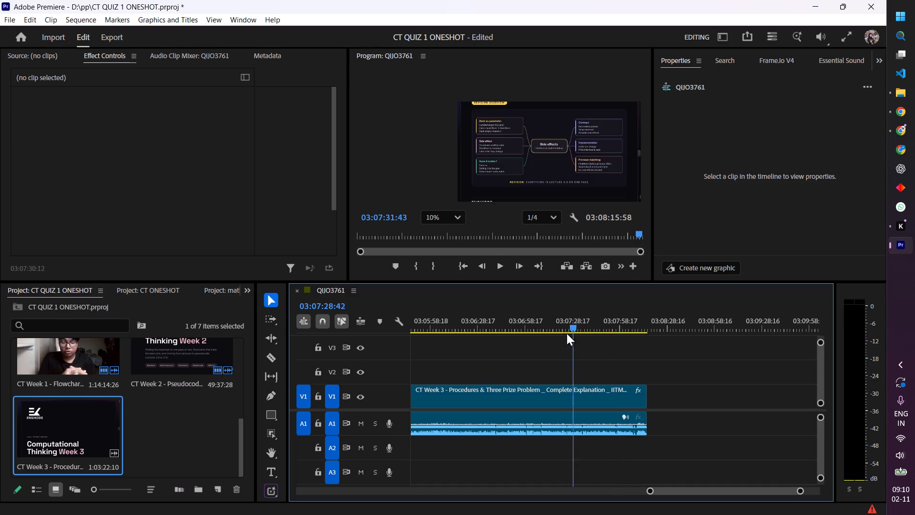
drag(567, 333, 588, 334)
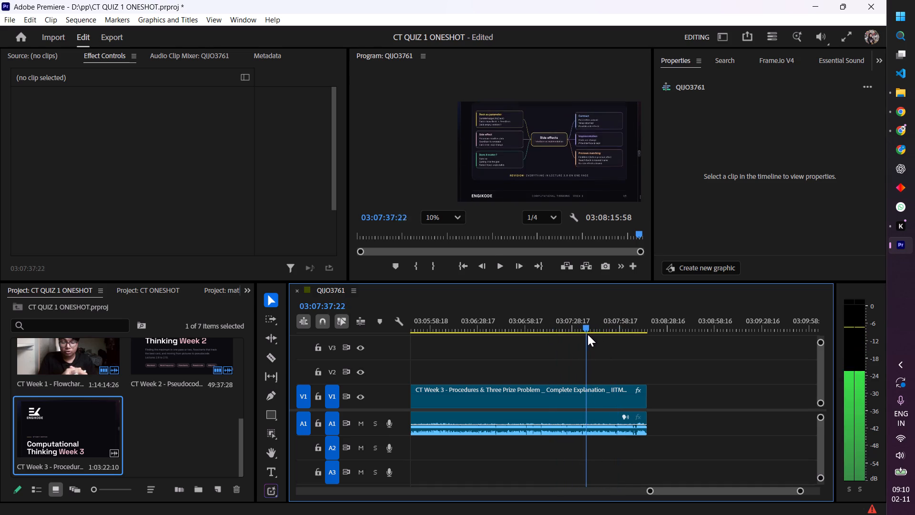
drag(588, 334, 589, 333)
key(space)
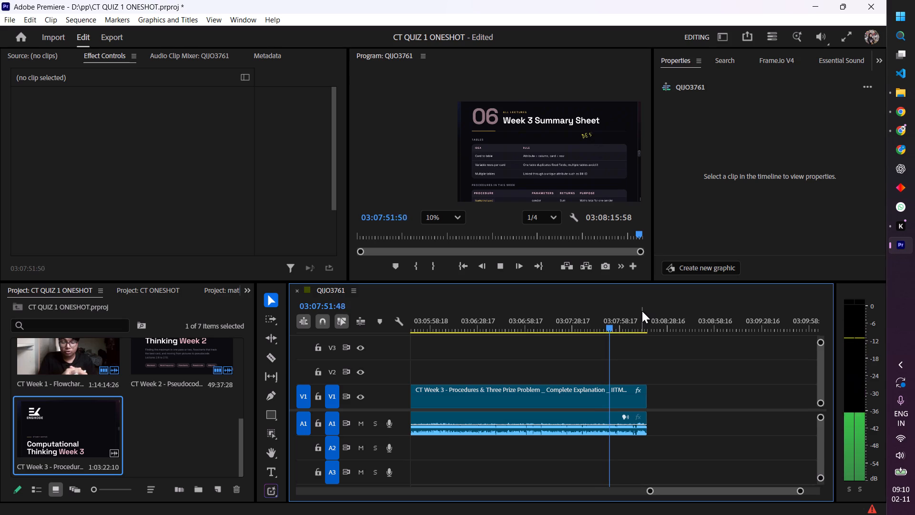
key(space)
drag(645, 391, 634, 394)
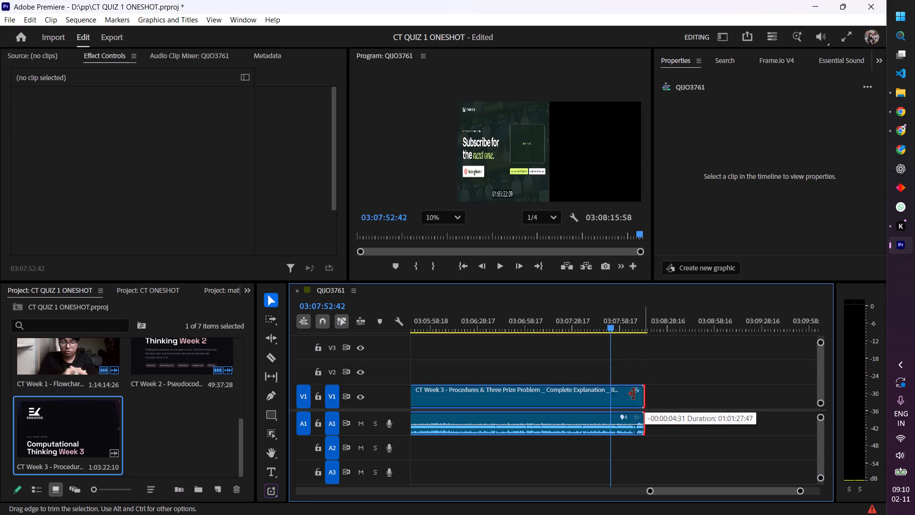
drag(634, 394, 611, 400)
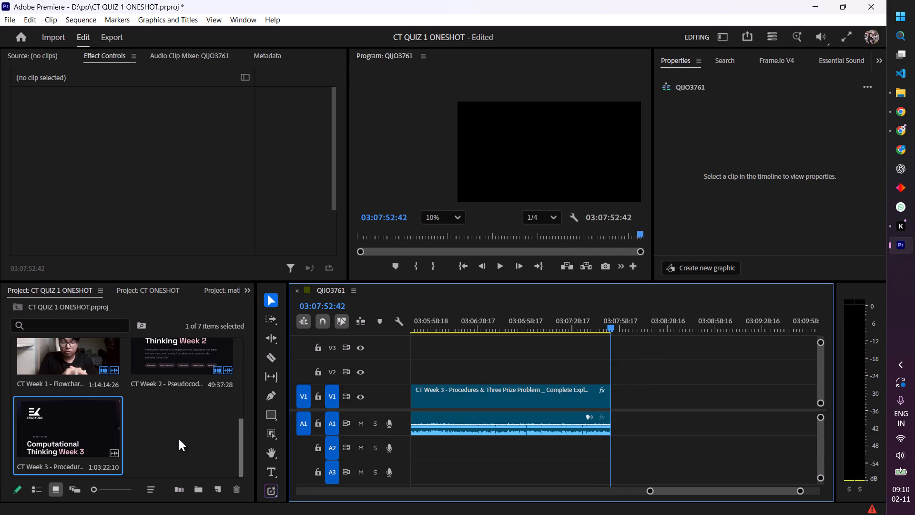
Add the CT Week 4 - Binning & Two Iterations clip to V1 and A1 directly after the CT Week 3 clip.
scroll(179, 439, up, 8)
scroll(193, 415, down, 4)
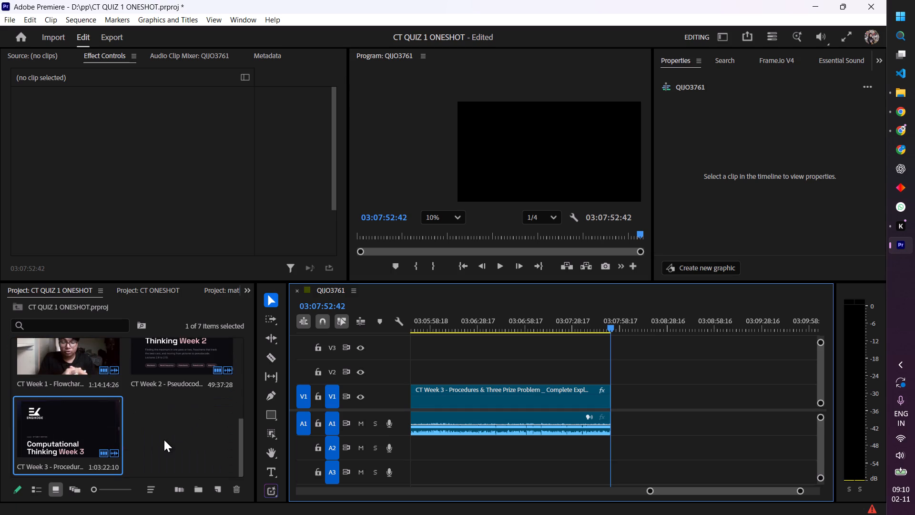
click(164, 440)
scroll(170, 440, up, 2)
scroll(170, 440, down, 1)
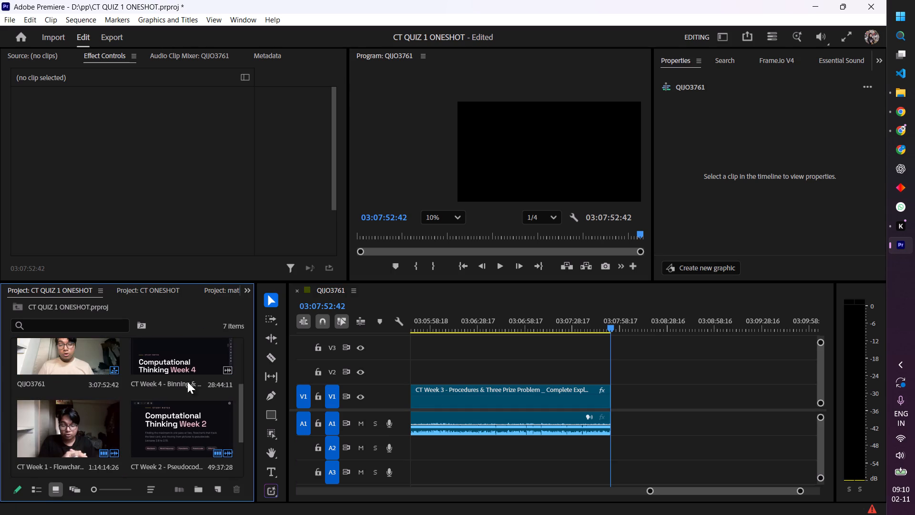
drag(187, 359, 610, 404)
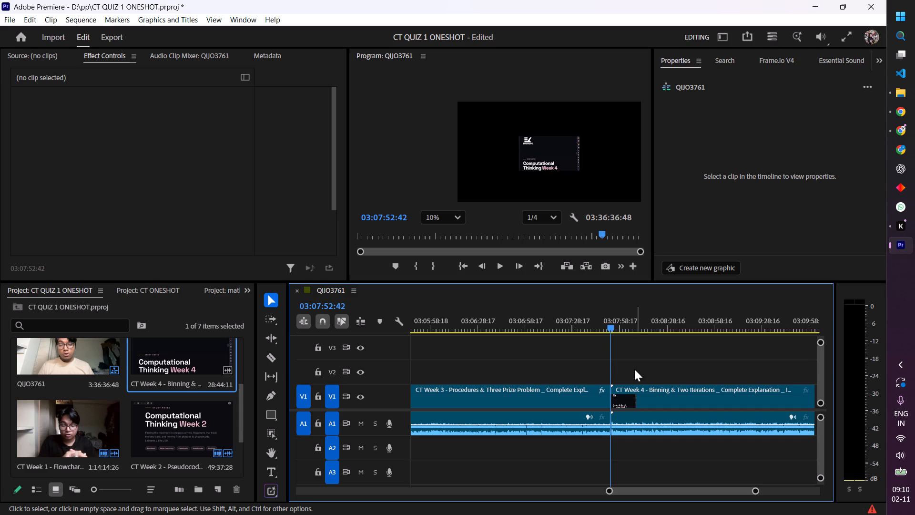
Fit the CT Week 4 clip to the frame.
click(657, 396)
click(722, 136)
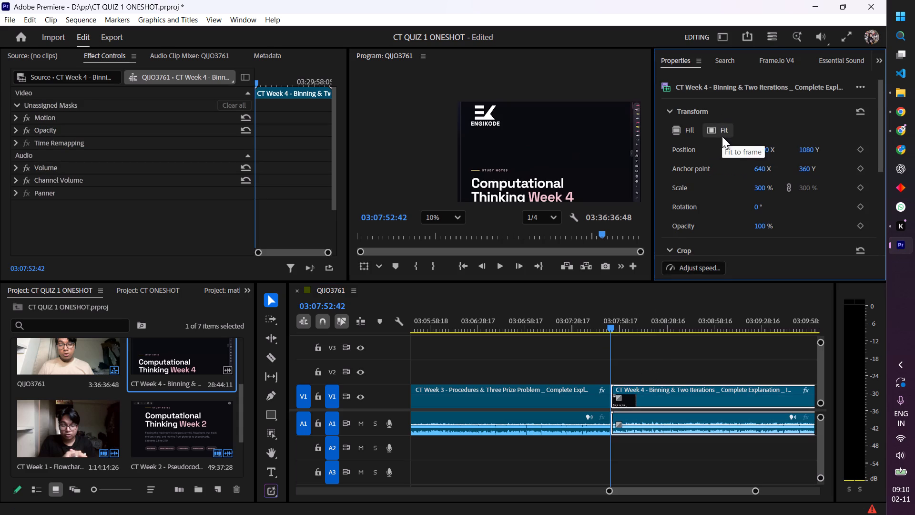
Split the CT Week 4 clip at 03:08:02:22 and ripple delete the opening piece before the cut.
key(space)
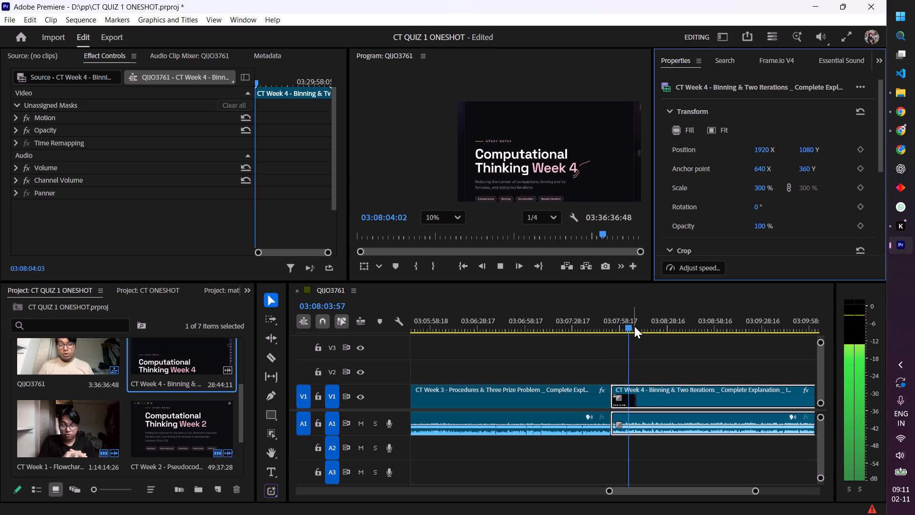
drag(633, 329, 625, 333)
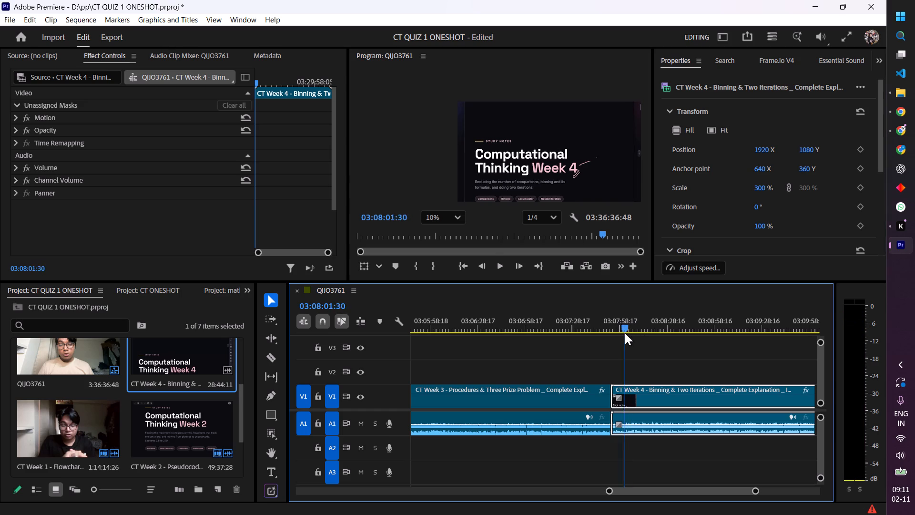
drag(625, 333, 620, 334)
key(space)
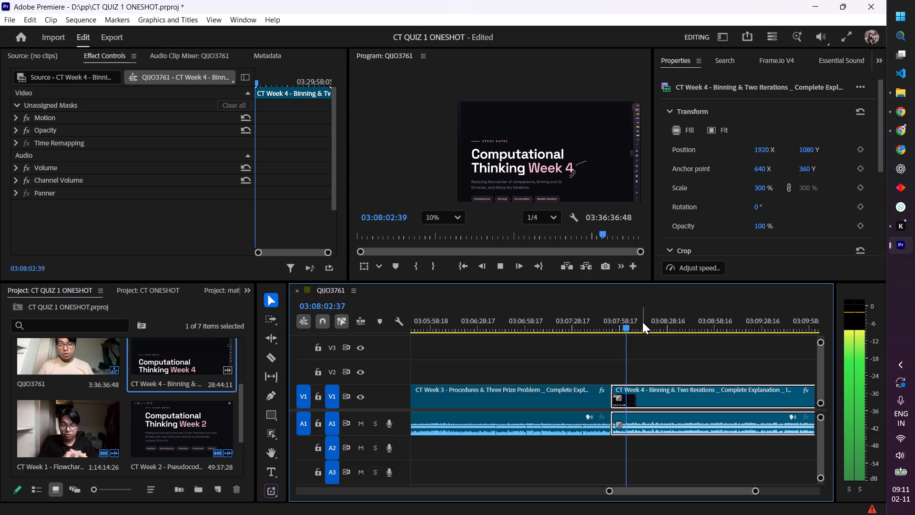
key(space)
click(625, 328)
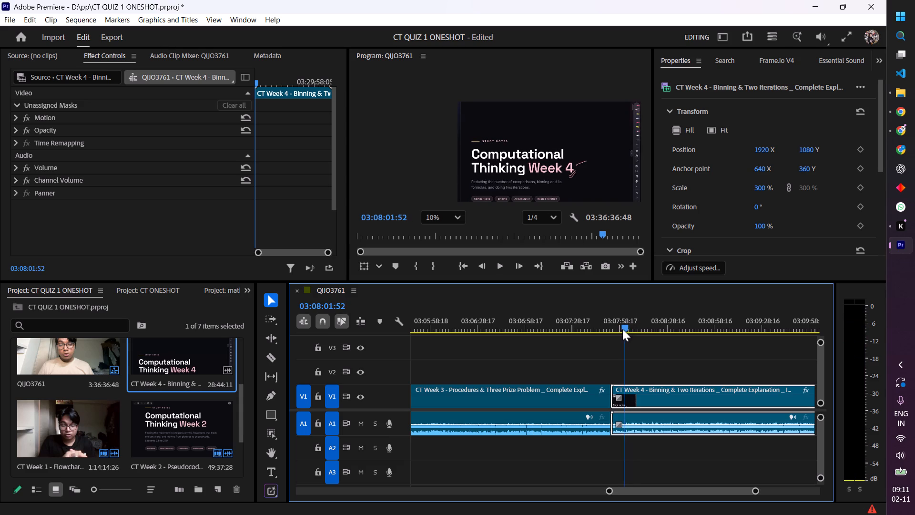
key(space)
key(space)
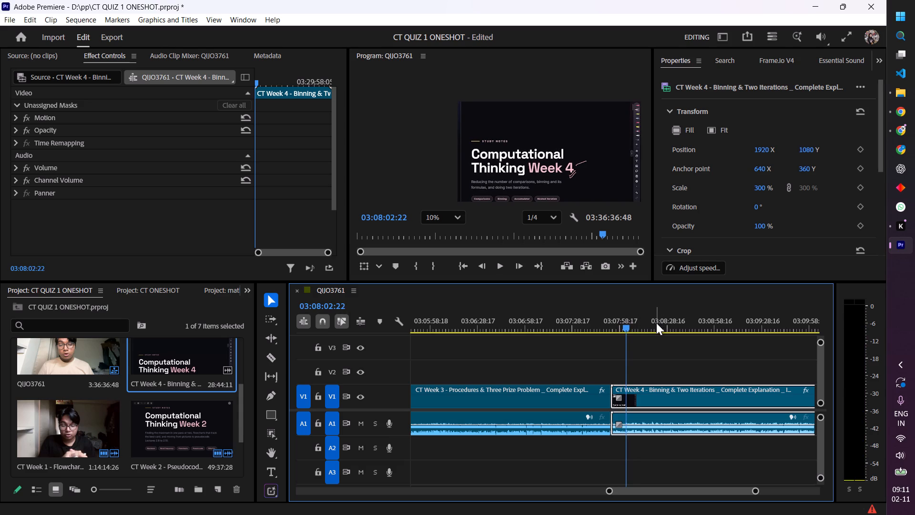
key(ctrl+k)
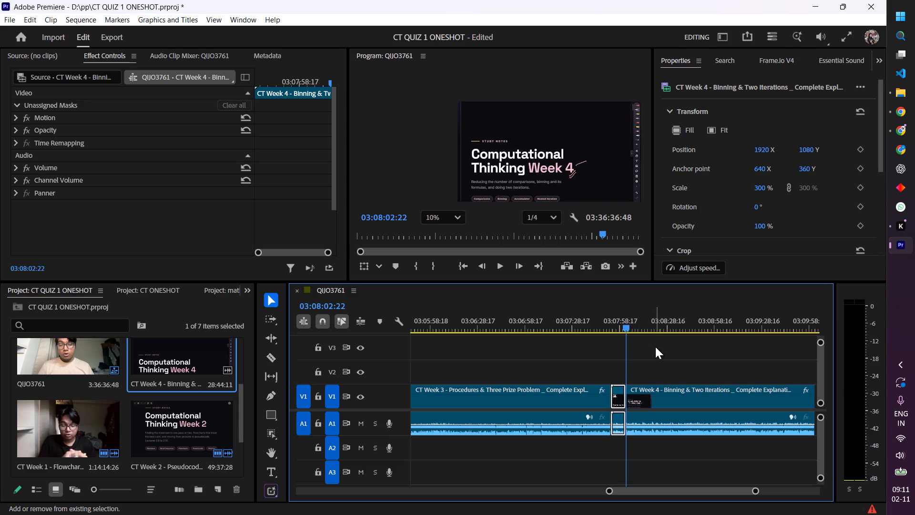
key(shift+Delete)
Play the CT Week 4 opening to find where the promo starts and split the clip at 03:08:10:57.
key(space)
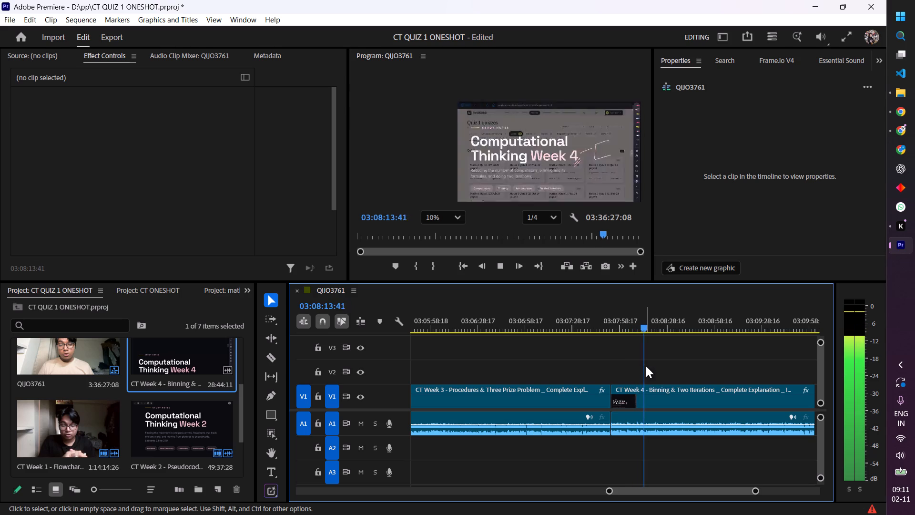
key(space)
click(646, 330)
key(space)
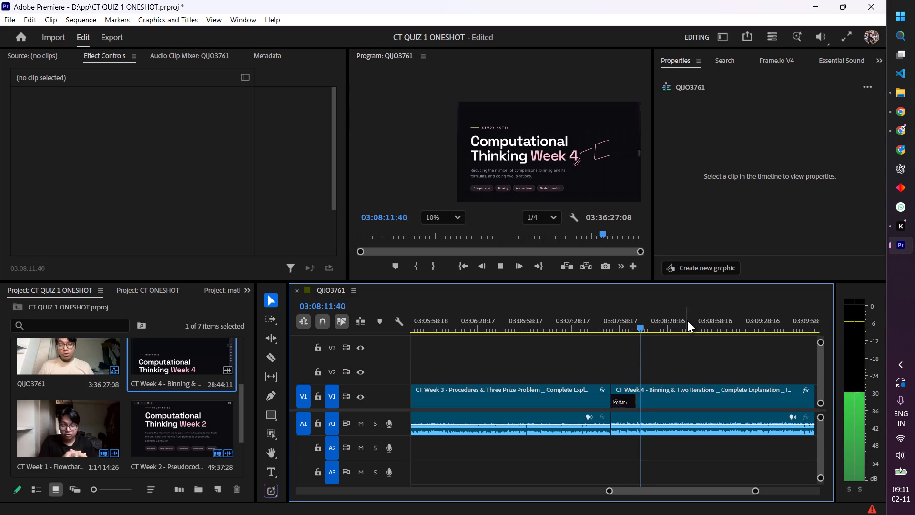
key(space)
click(641, 330)
key(space)
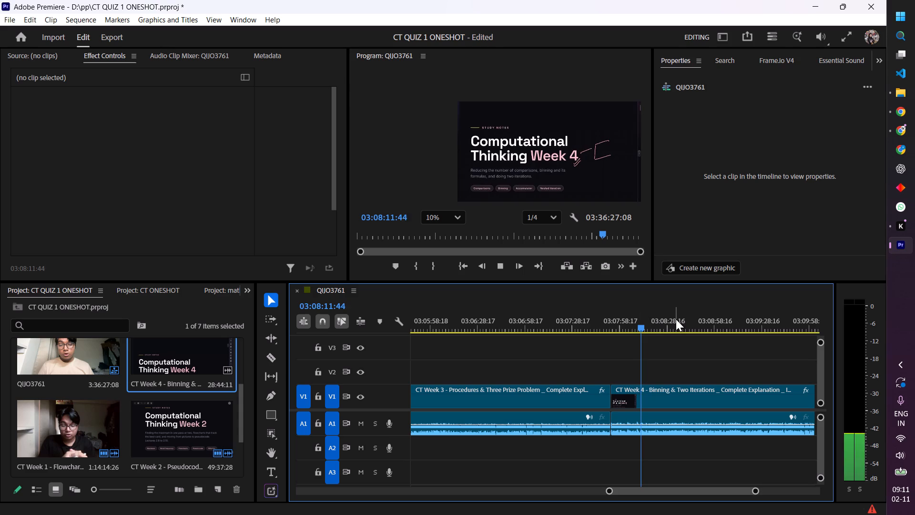
key(space)
click(641, 327)
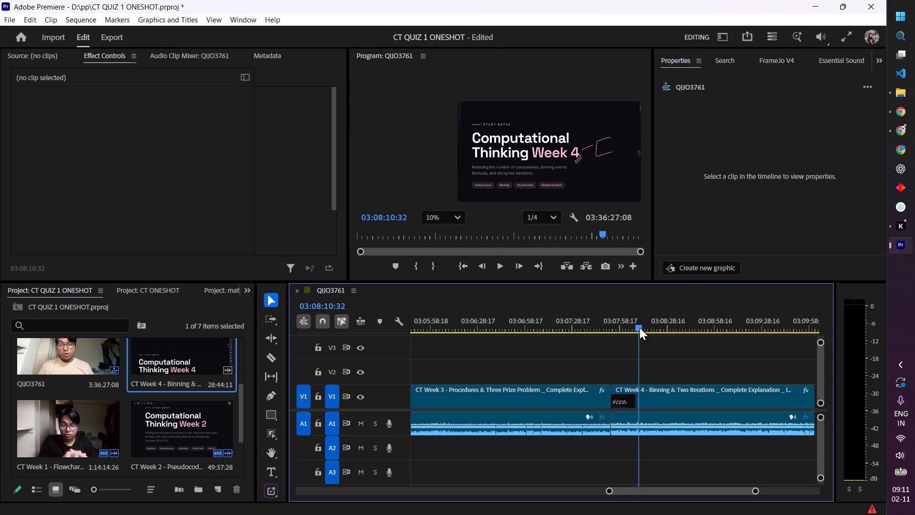
key(space)
key(space)
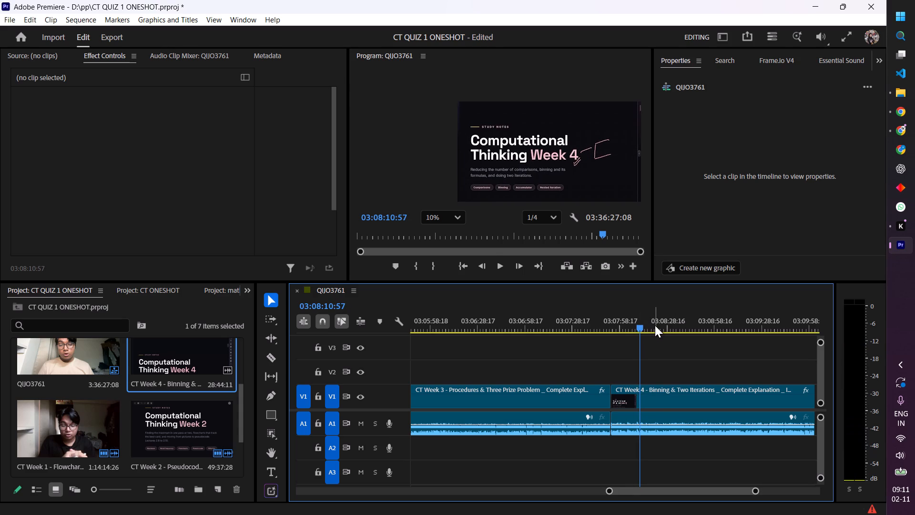
key(ctrl+k)
Find where the promo ends in the CT Week 4 clip and split the clip at 03:09:37:49.
key(space)
text(b)
drag(641, 326, 645, 327)
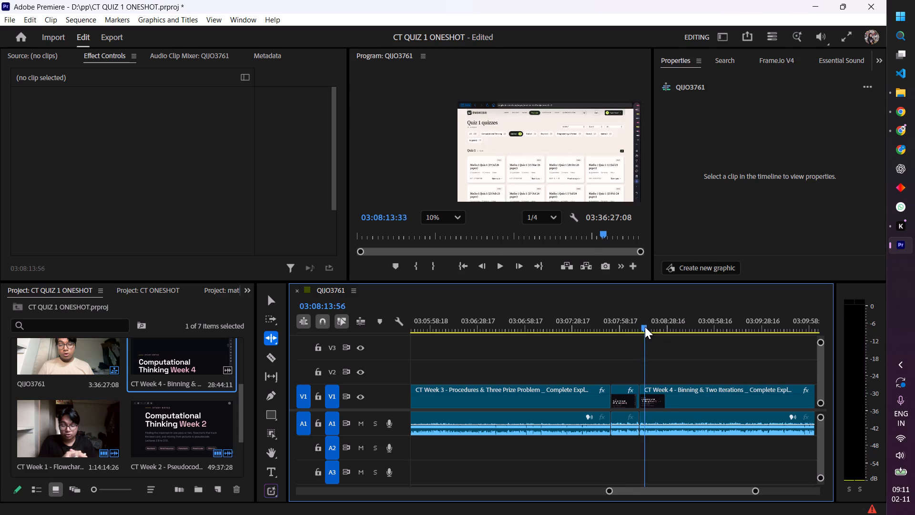
drag(645, 327, 662, 330)
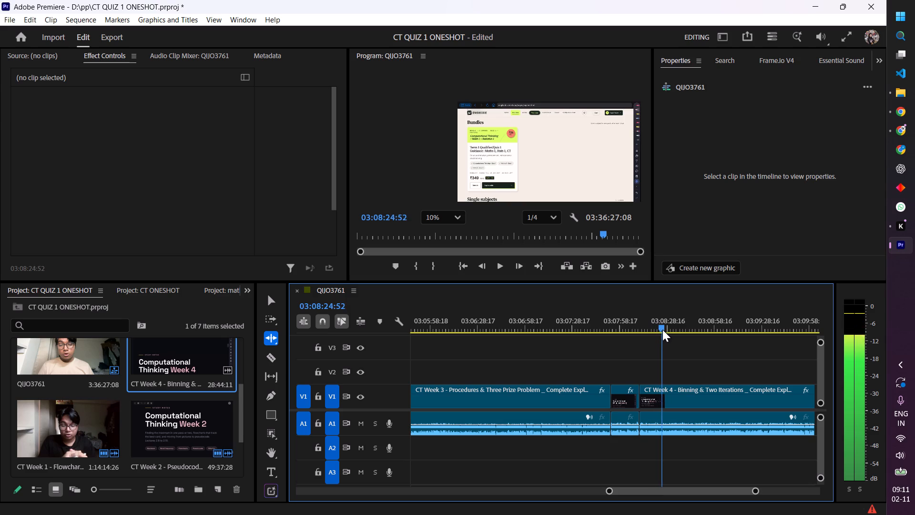
drag(662, 330, 720, 342)
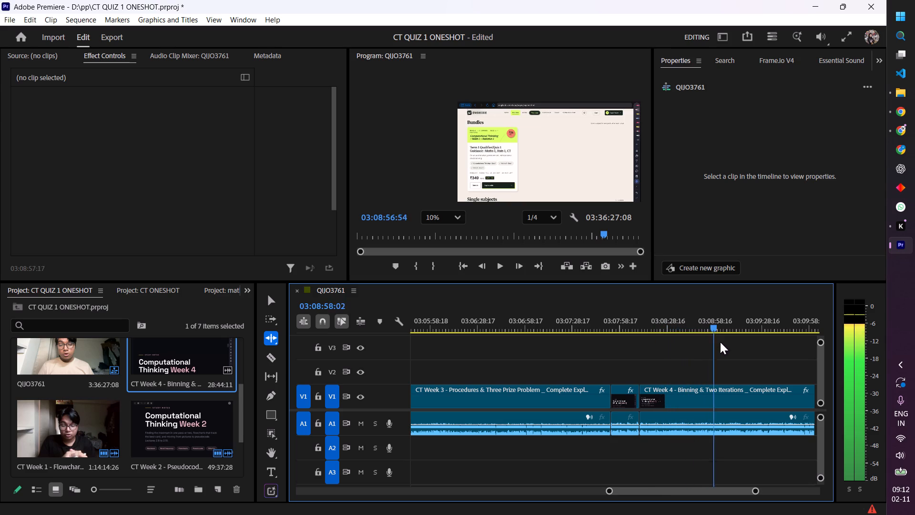
drag(720, 342, 783, 356)
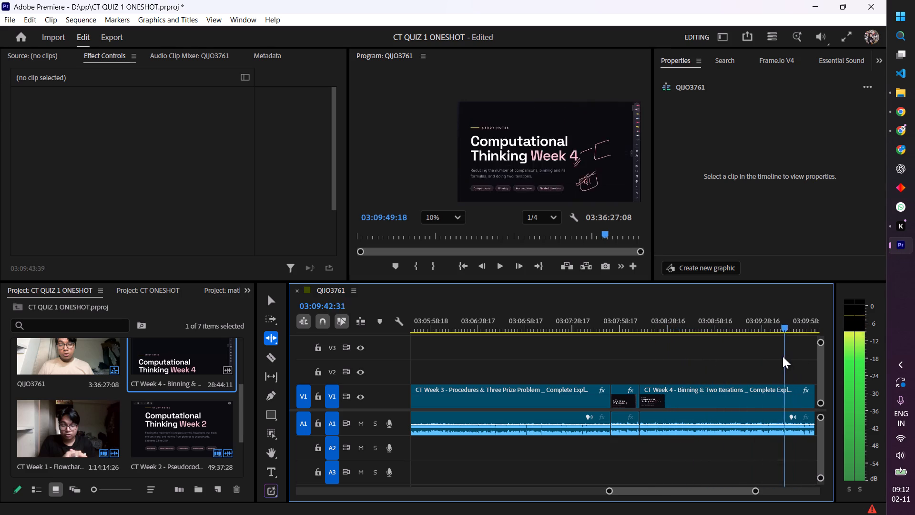
drag(783, 356, 763, 356)
key(space)
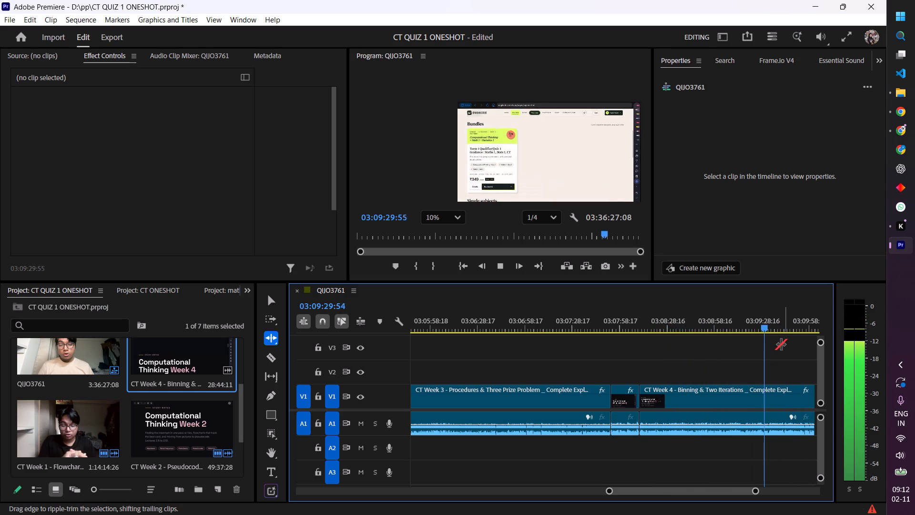
click(751, 311)
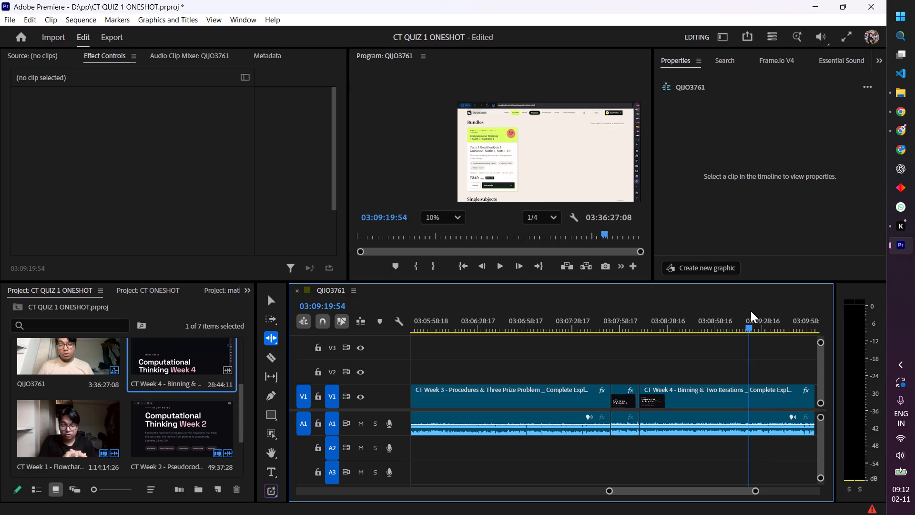
key(space)
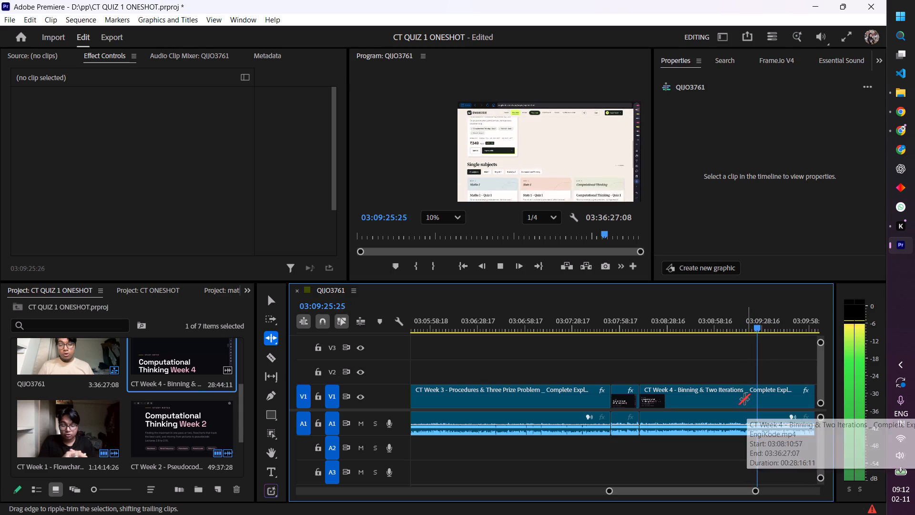
click(695, 493)
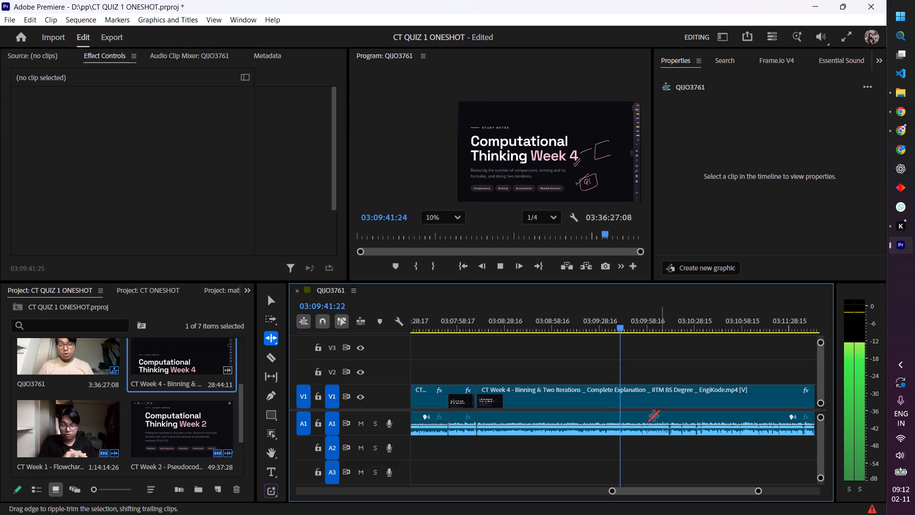
drag(623, 328, 611, 333)
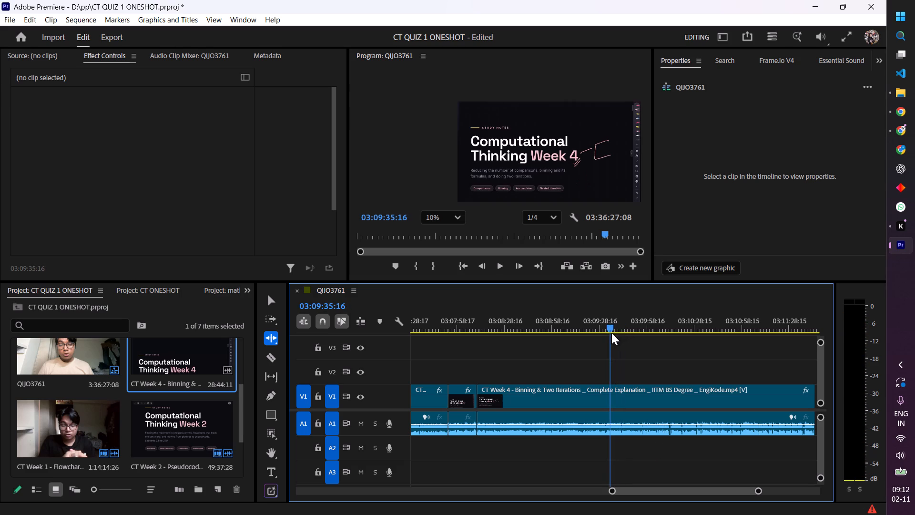
key(space)
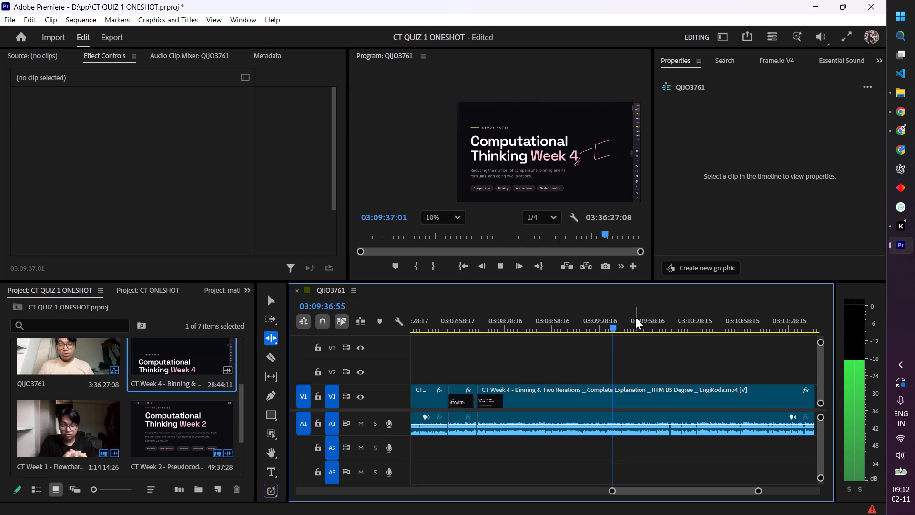
key(space)
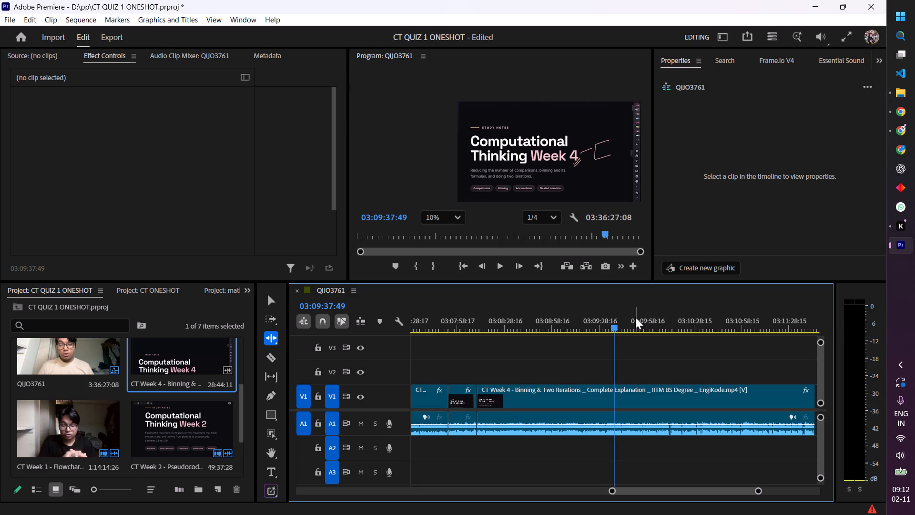
key(ctrl+k)
Ripple delete the promo piece between 03:08:10:57 and 03:09:37:49 in the CT Week 4 clip.
click(581, 406)
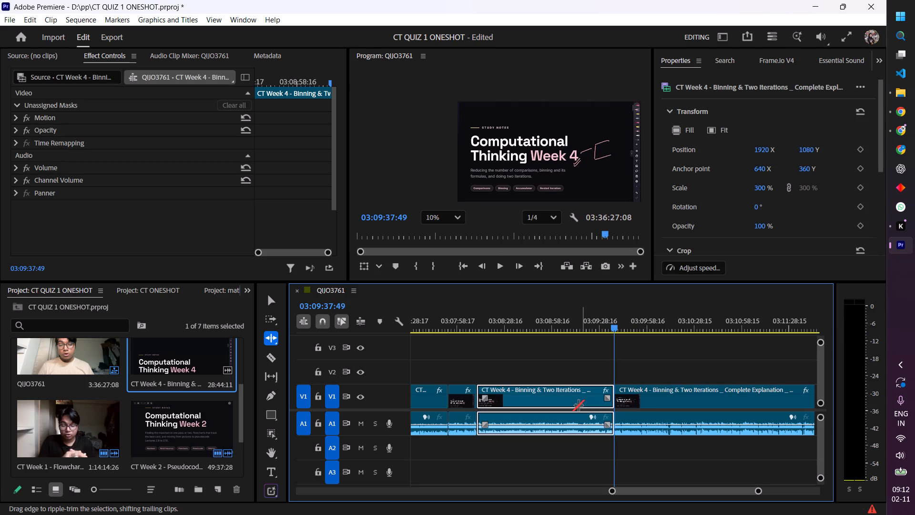
key(shift+Delete)
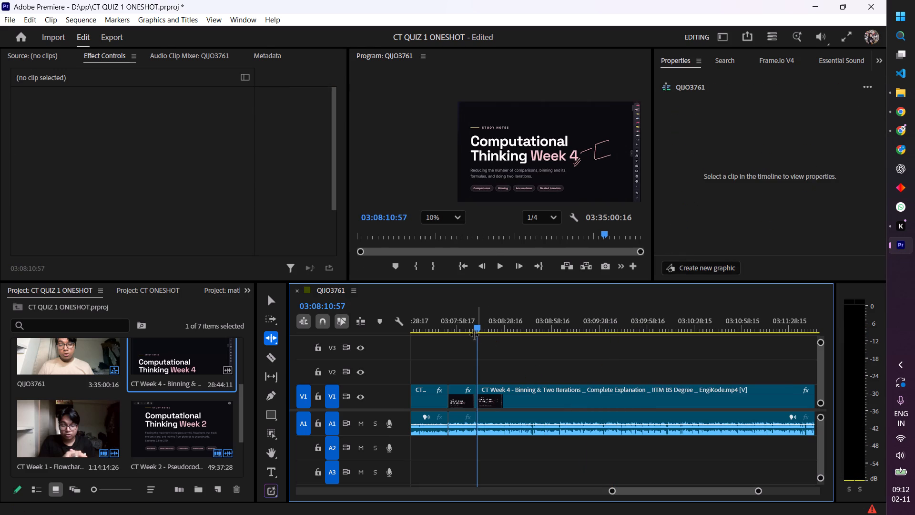
Play across the join in the CT Week 4 clip at 03:08:10:57 to check the cut.
click(477, 328)
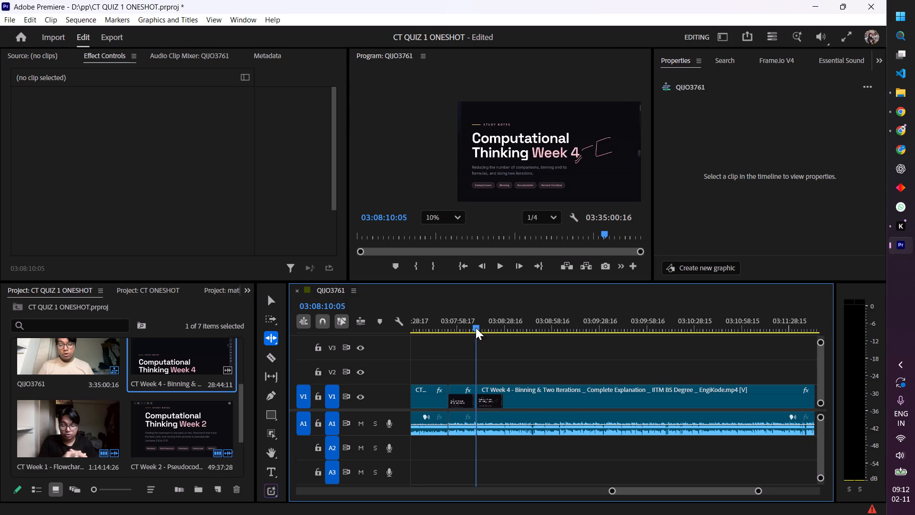
key(space)
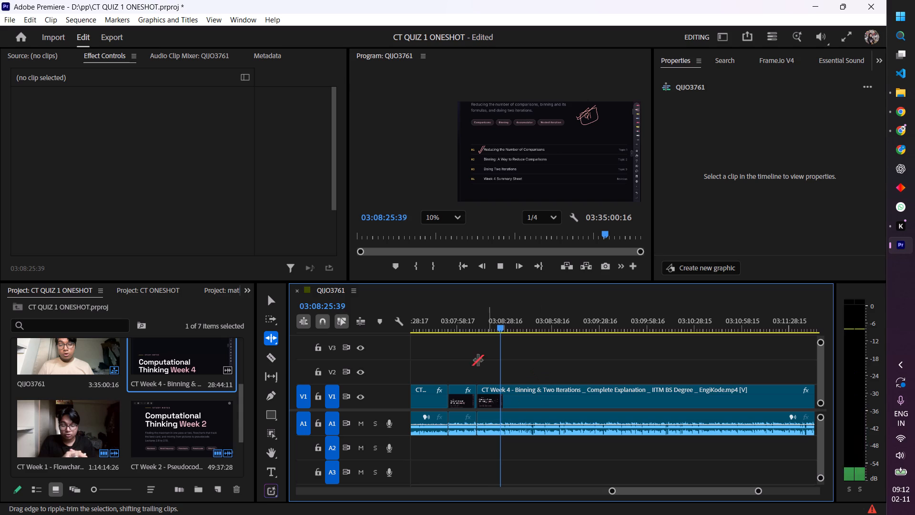
key(space)
key(space)
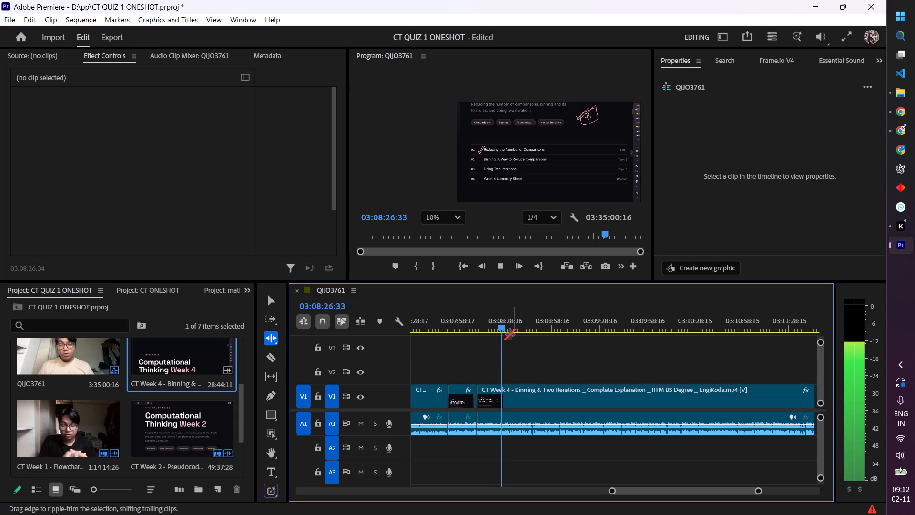
Scrub through the CT Week 4 lecture to the end of the sequence and play its closing part to check the ending.
drag(504, 327, 534, 330)
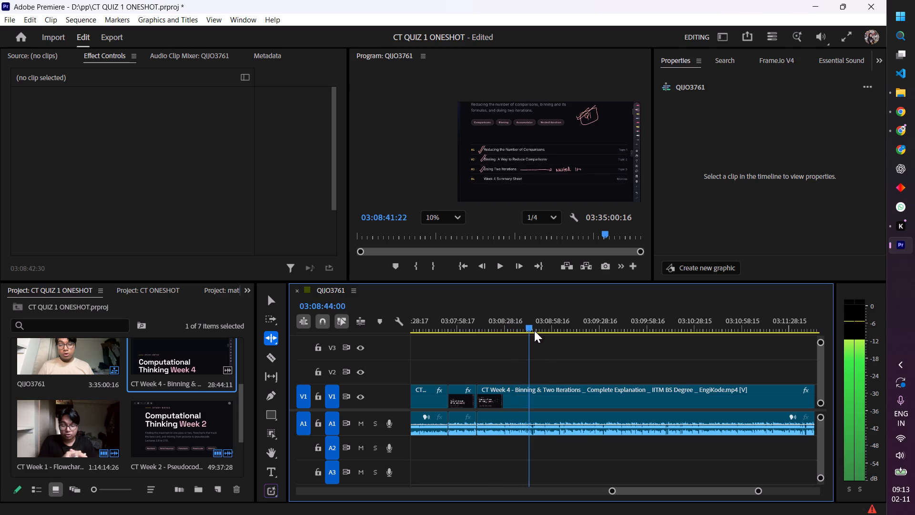
drag(534, 330, 824, 335)
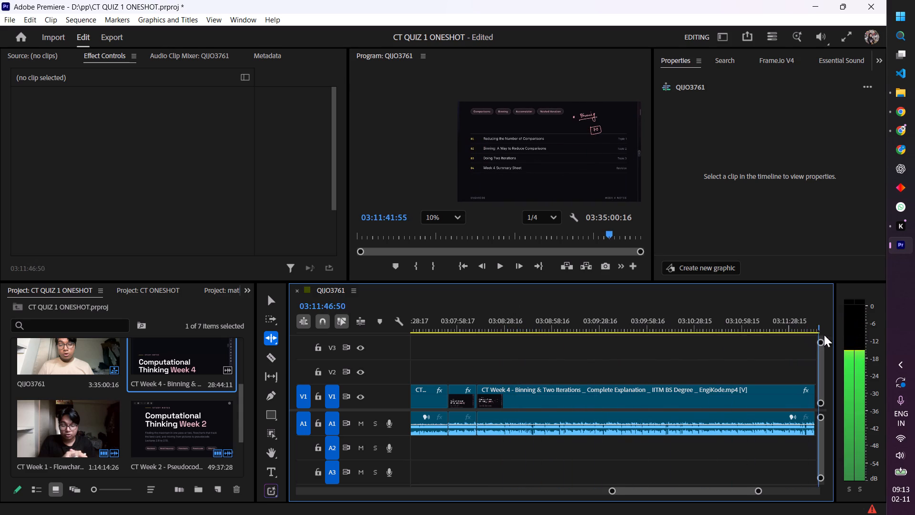
drag(824, 335, 881, 341)
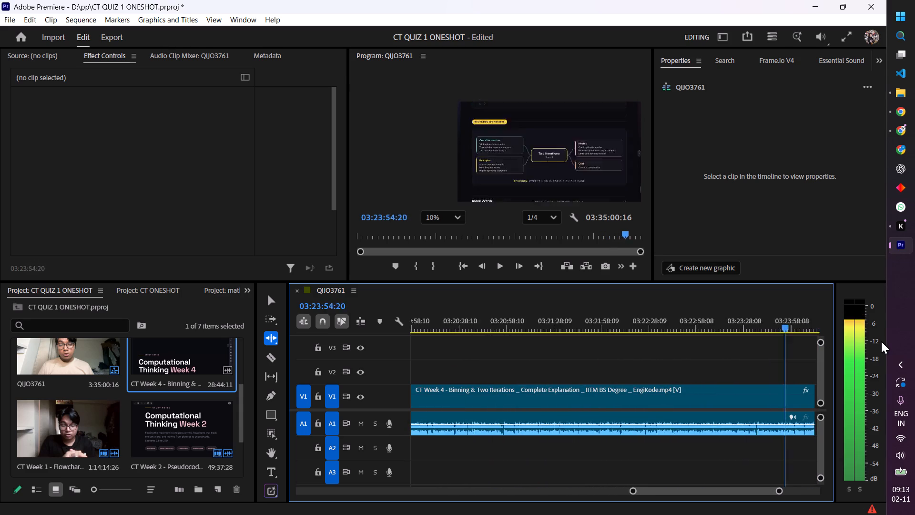
drag(881, 341, 811, 346)
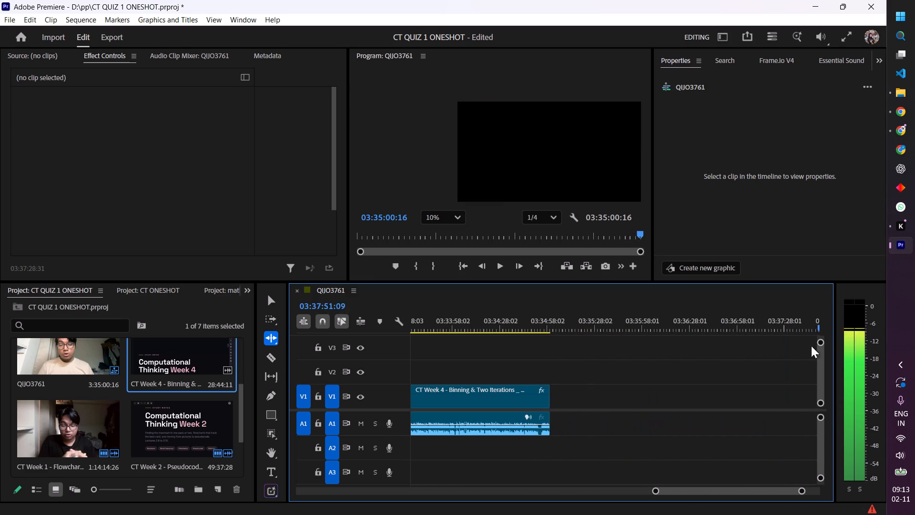
drag(811, 346, 536, 356)
key(space)
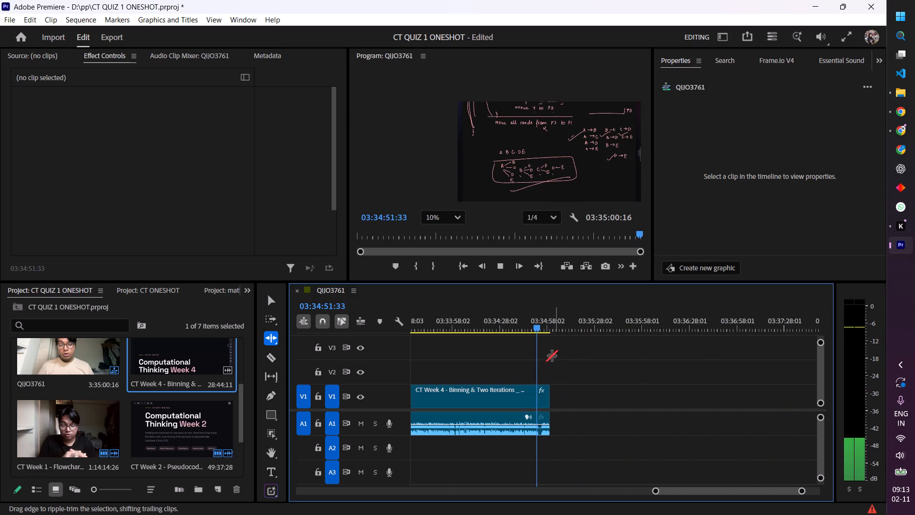
key(space)
key(space)
key(space)
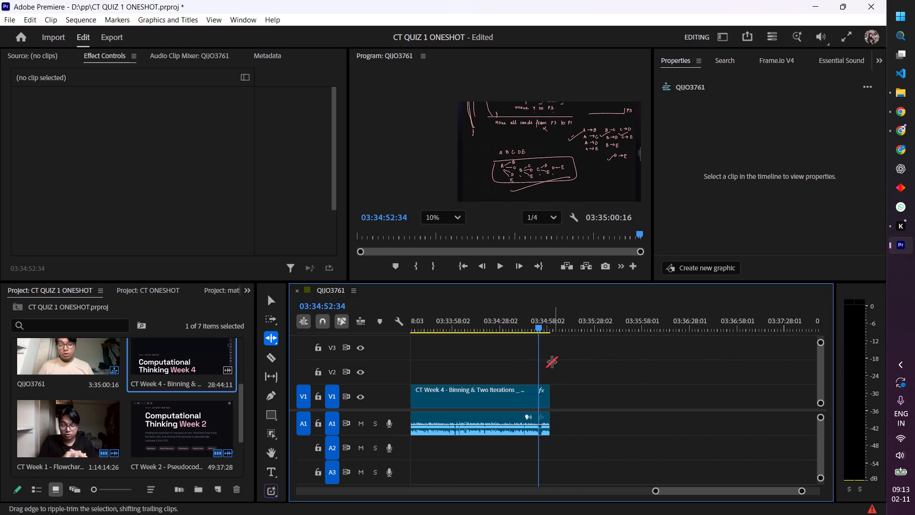
key(space)
key(space)
key(space)
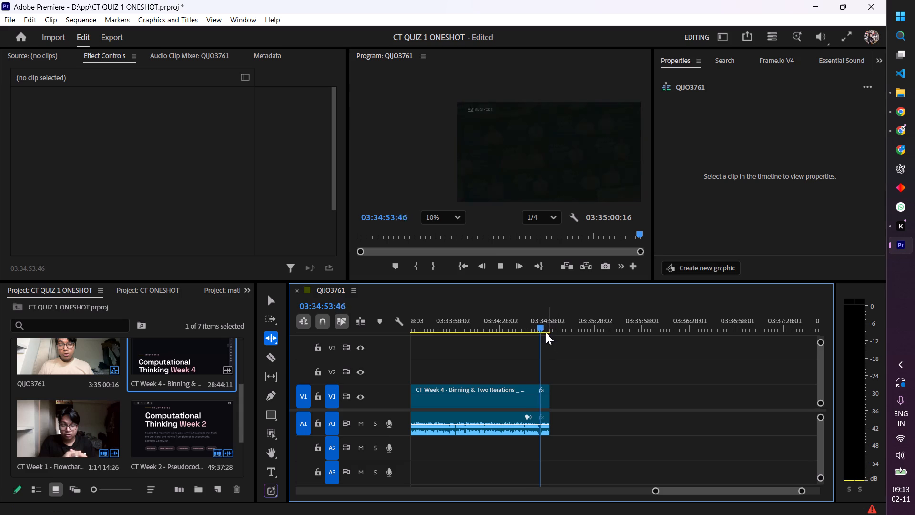
key(space)
drag(543, 328, 534, 330)
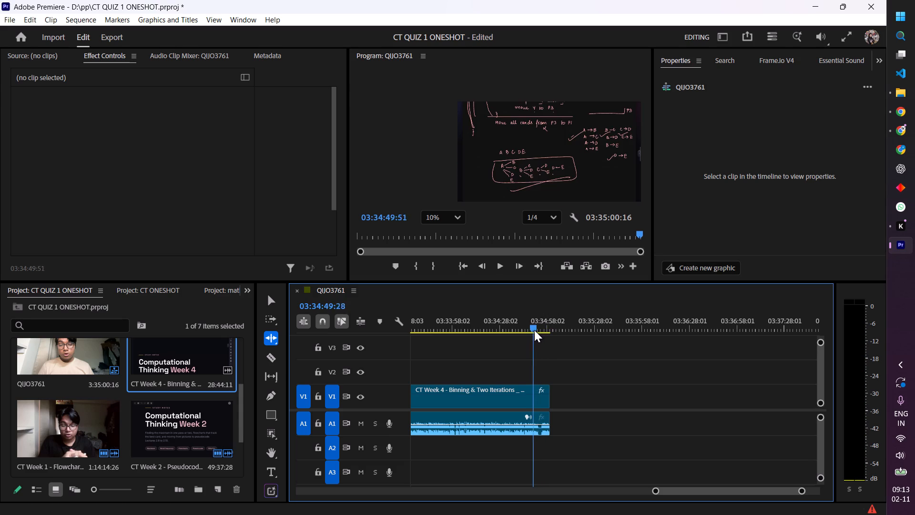
drag(534, 330, 534, 330)
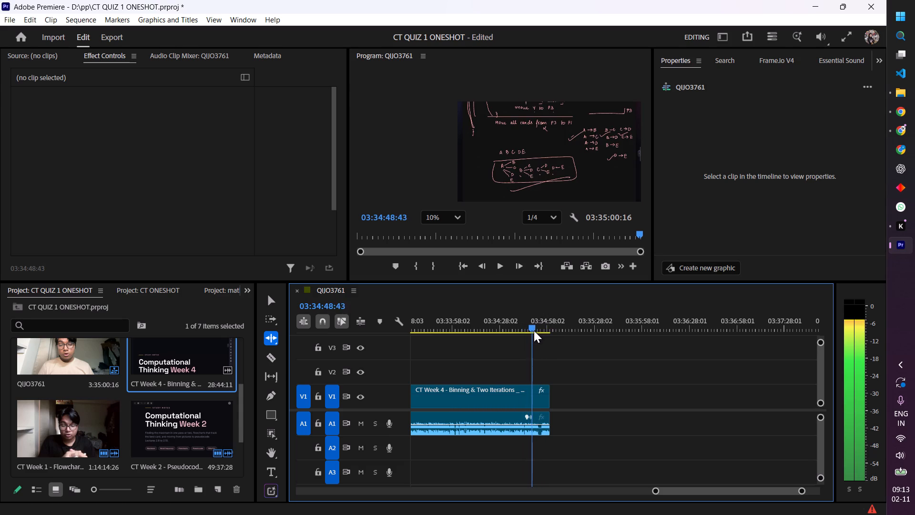
drag(534, 330, 478, 332)
key(space)
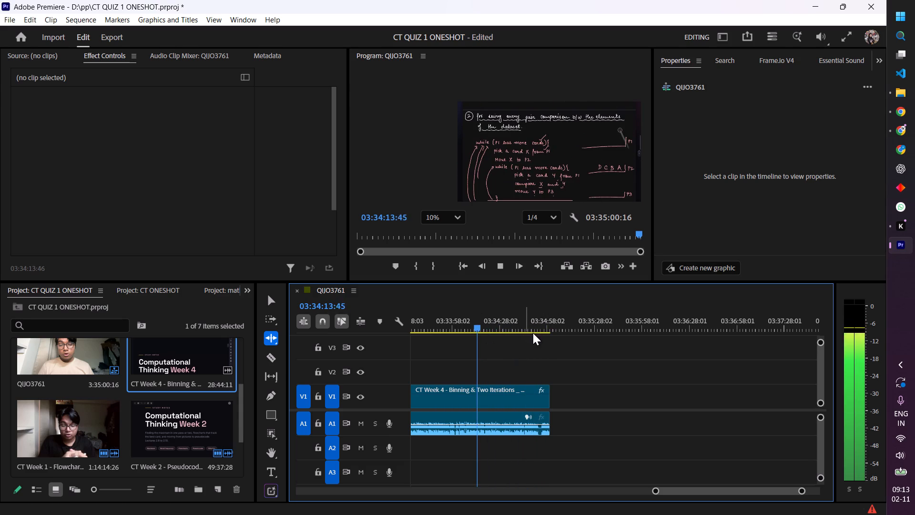
drag(482, 325, 496, 326)
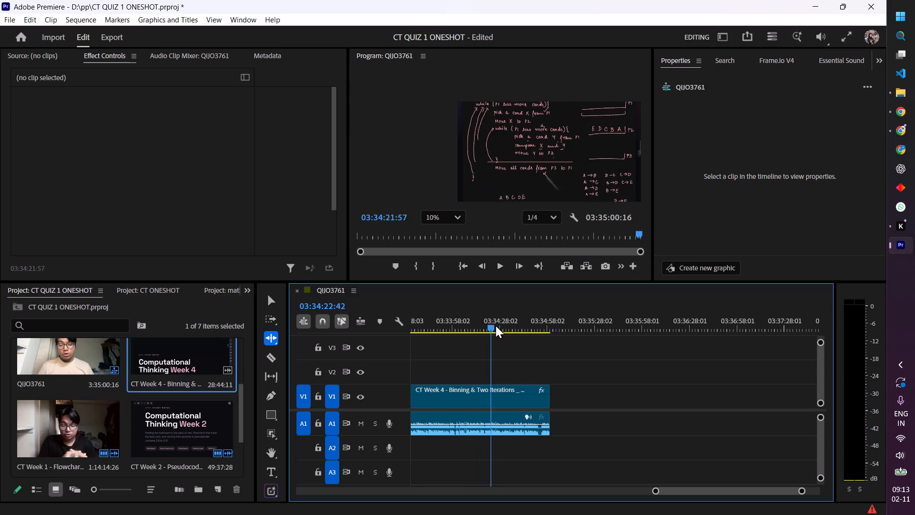
drag(496, 326, 525, 327)
key(space)
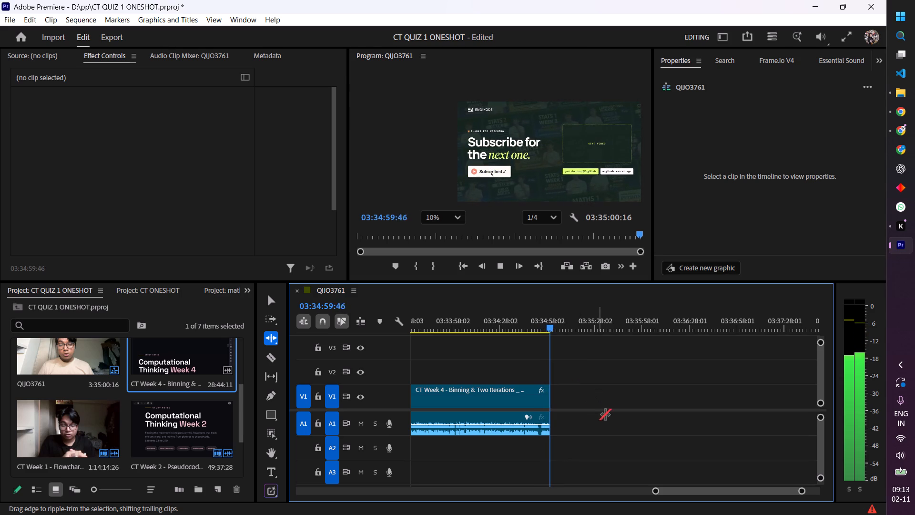
Return to the CT Week 4 opening and scrub through its first minutes to check the content after the join.
drag(714, 494, 684, 497)
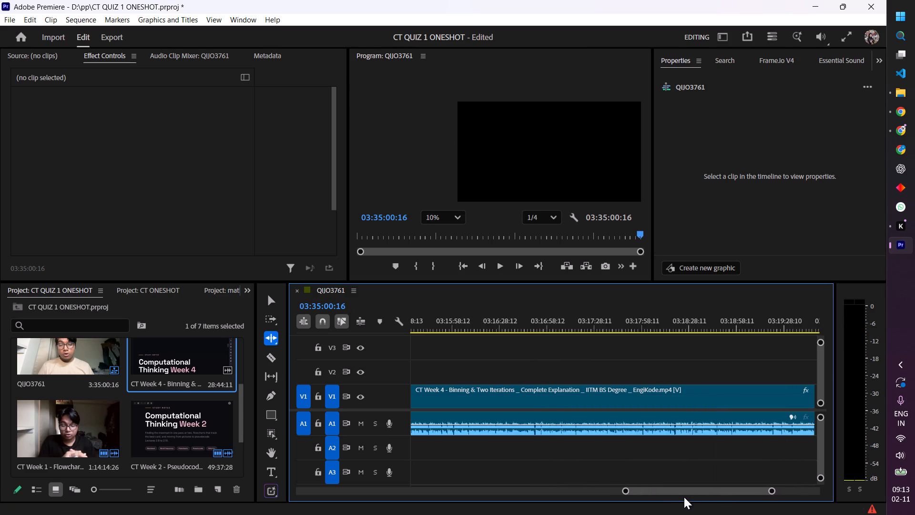
drag(684, 497, 671, 498)
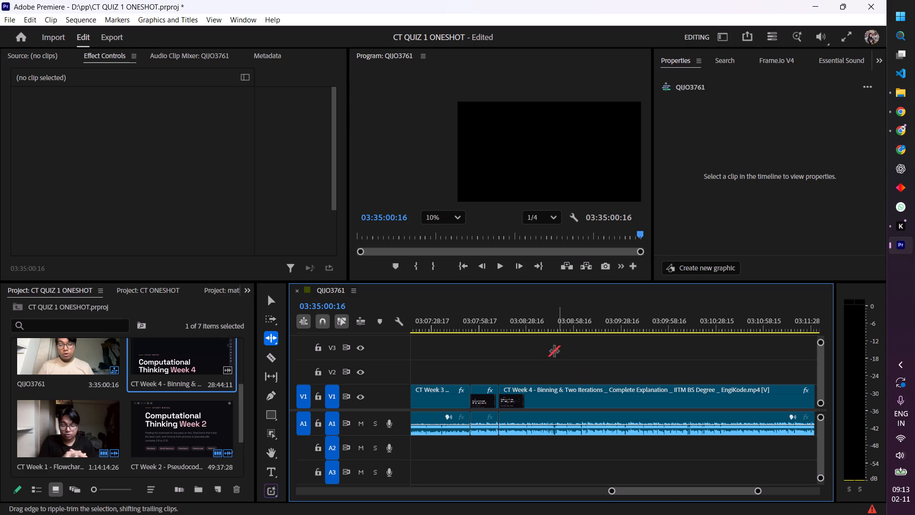
click(513, 332)
click(508, 330)
drag(507, 329, 547, 332)
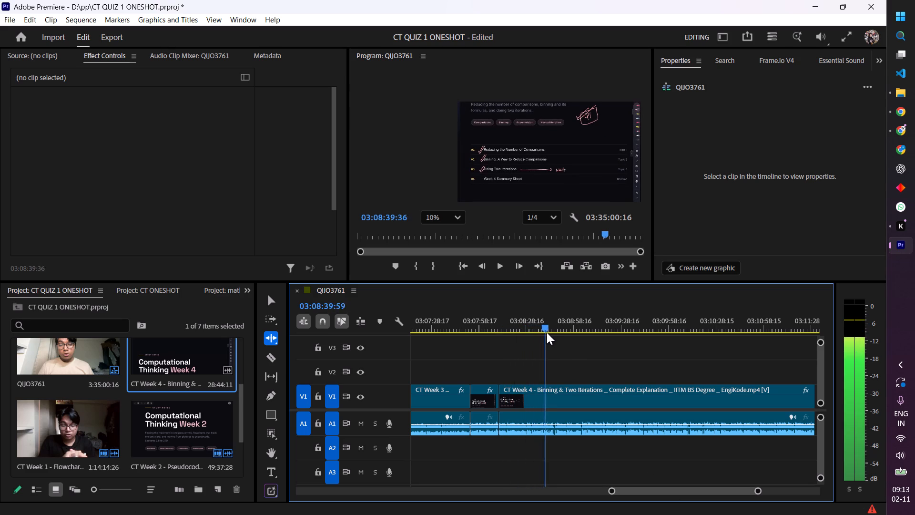
drag(547, 332, 585, 332)
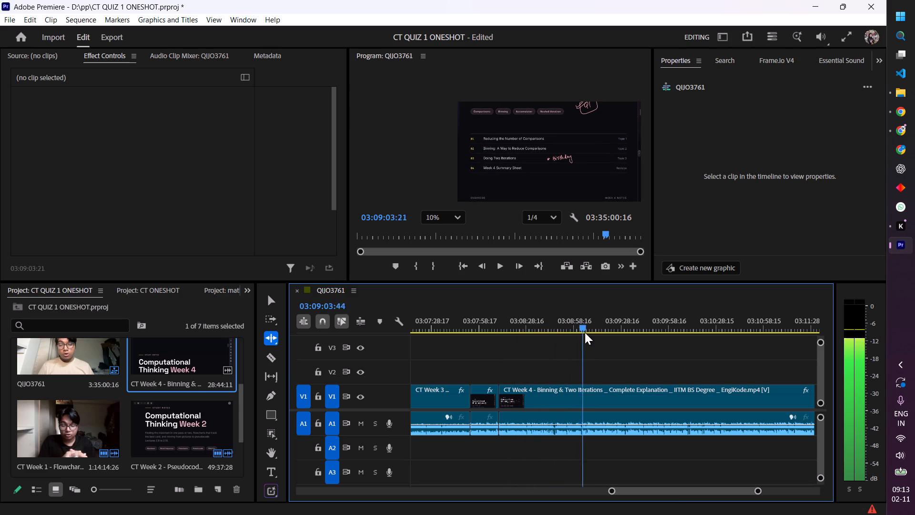
drag(585, 332, 763, 340)
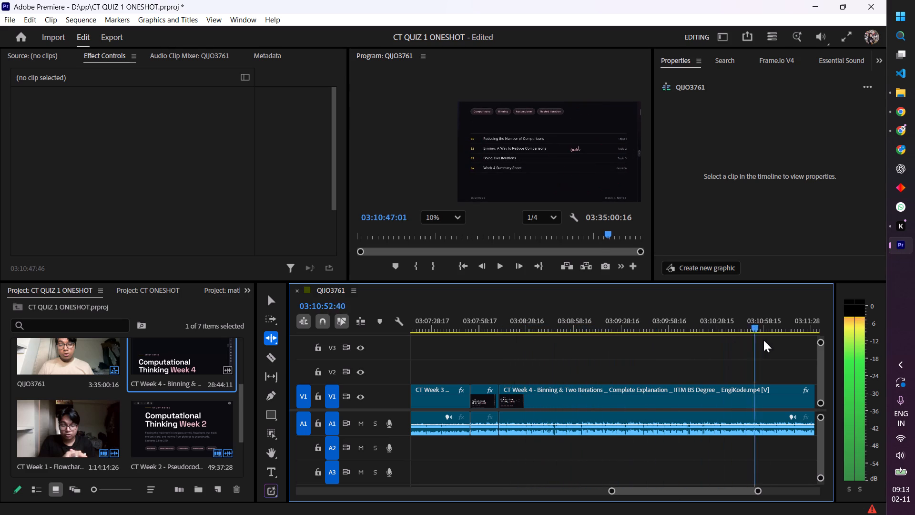
drag(763, 340, 771, 339)
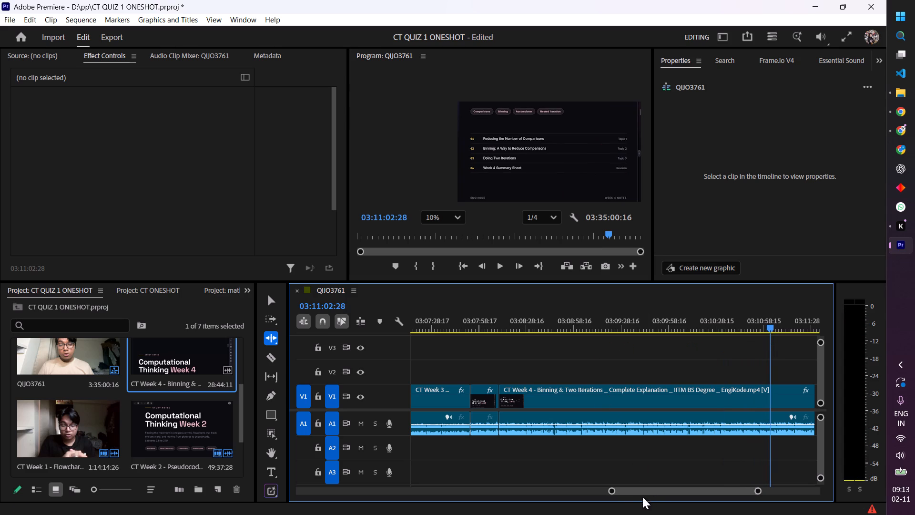
Show the whole sequence and scrub across all the weekly lectures to review it, ending at 00:00:00:00.
drag(610, 490, 121, 466)
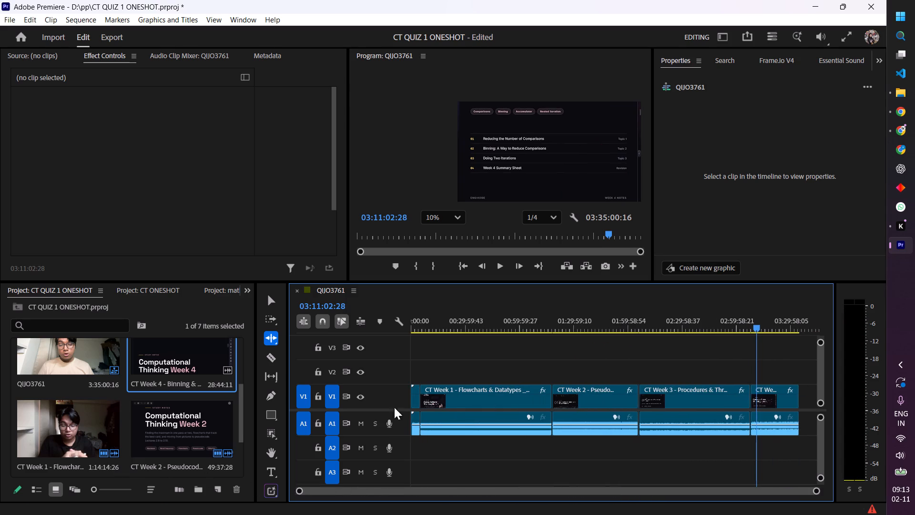
drag(757, 327, 734, 342)
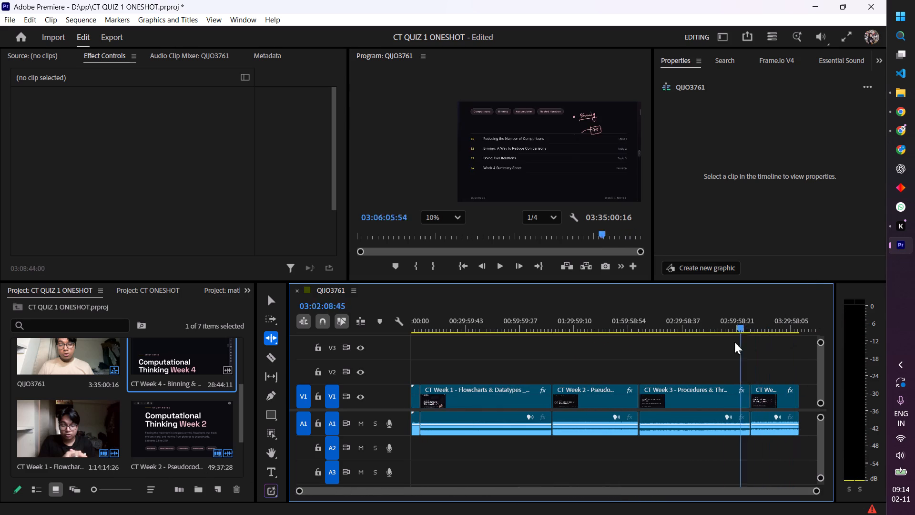
drag(734, 342, 384, 336)
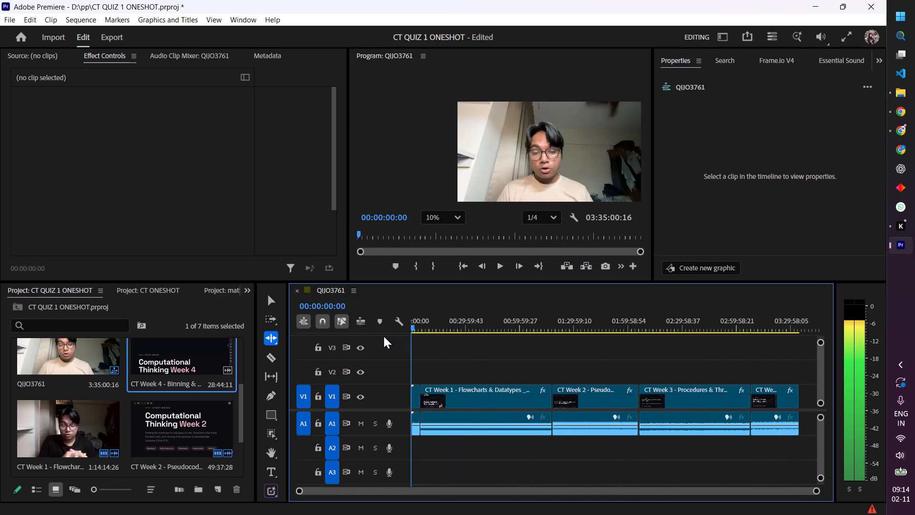
drag(384, 336, 408, 335)
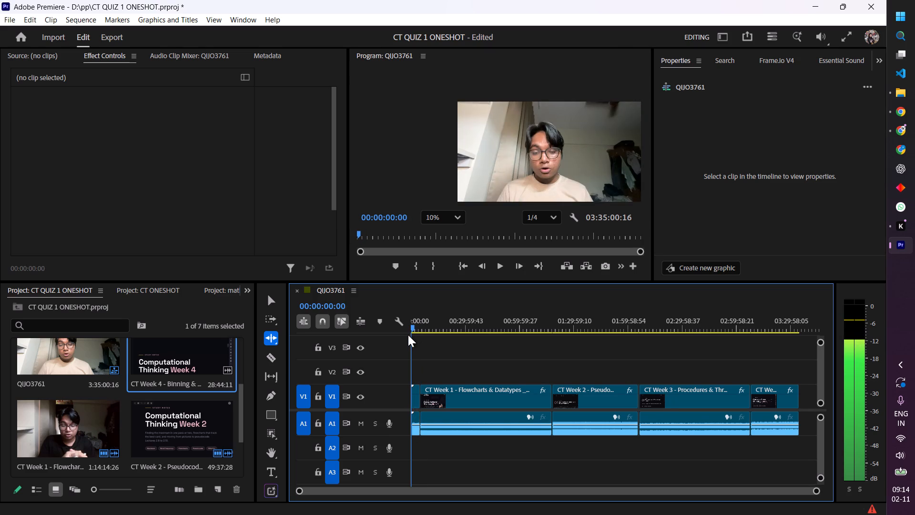
drag(408, 335, 506, 335)
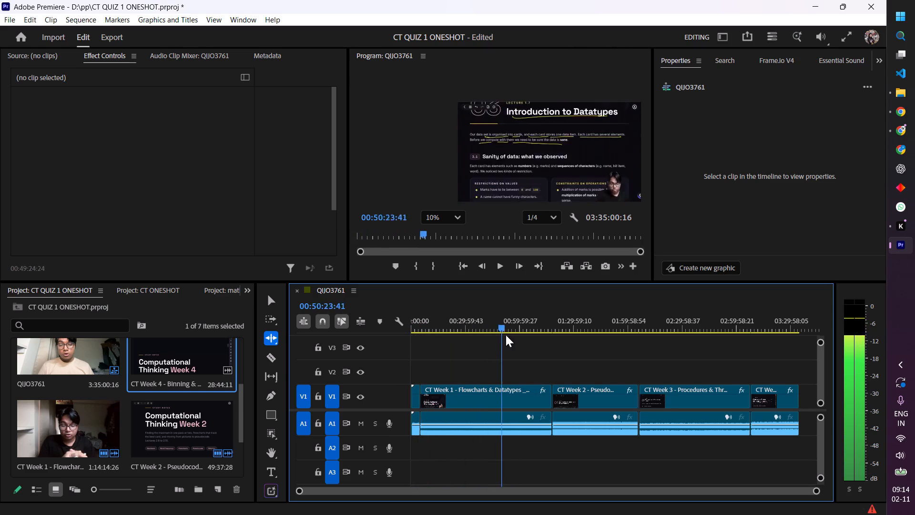
drag(506, 335, 731, 345)
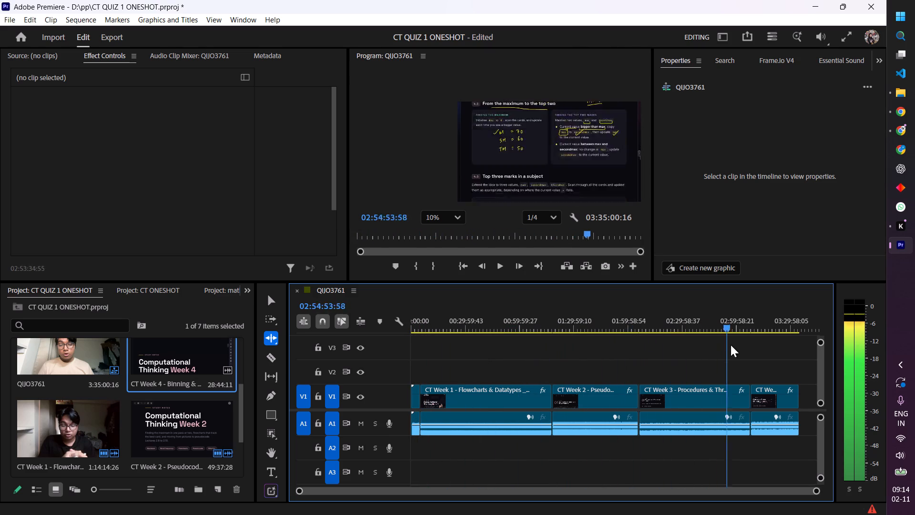
drag(731, 345, 435, 340)
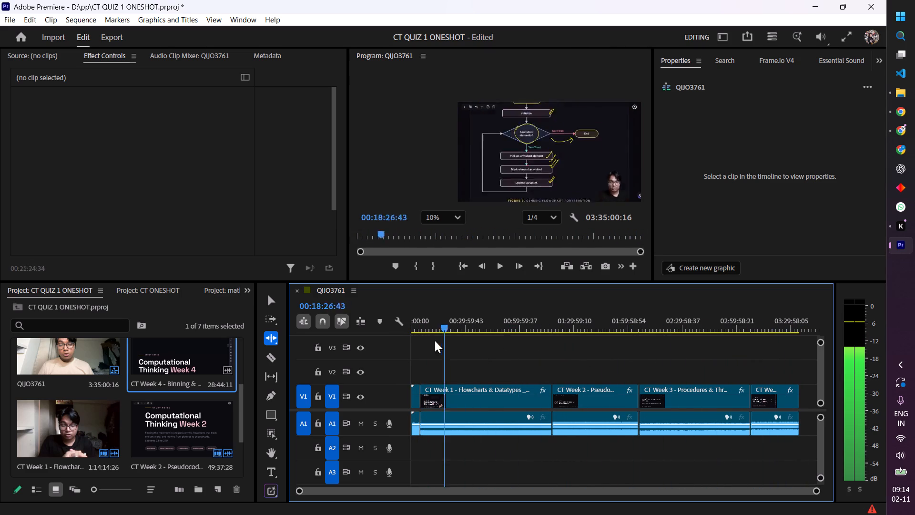
drag(435, 340, 380, 339)
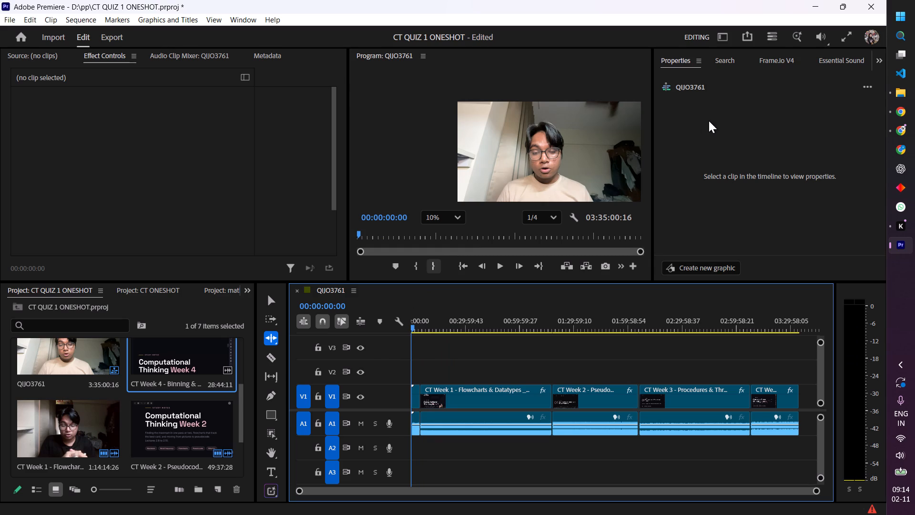
Quick-export the QIJO3761 sequence as "ct oneshot.mp4" in D:\pp with the Match Source - Adaptive High Bitrate preset.
click(742, 36)
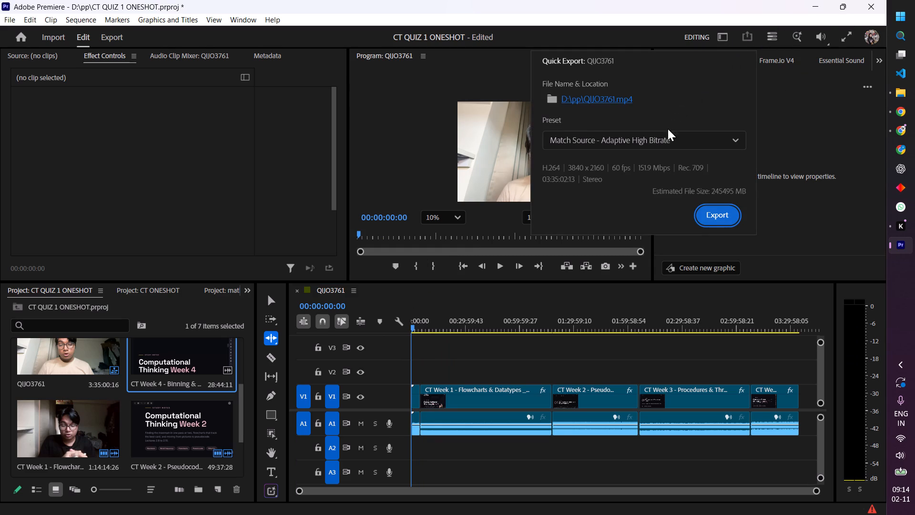
click(606, 97)
drag(111, 225, 68, 231)
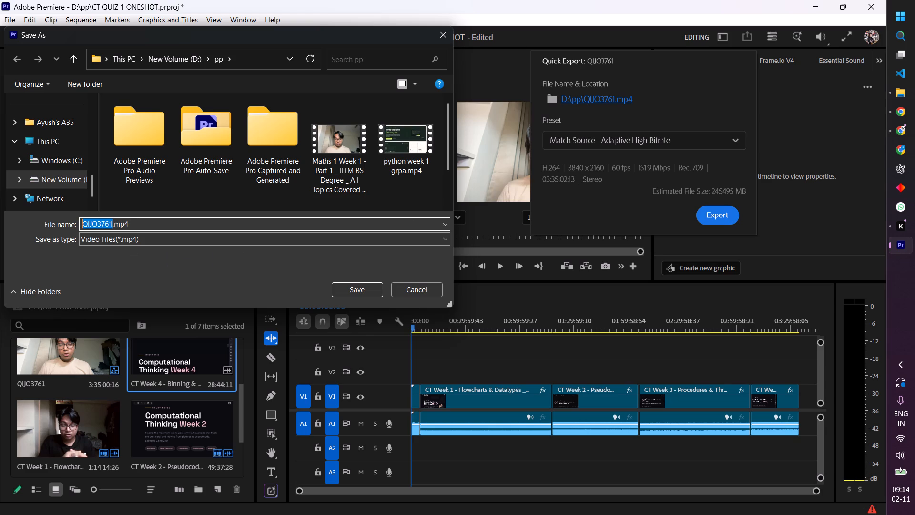
drag(68, 231, 66, 231)
text(ct 0on)
key(BackSpace)
key(BackSpace)
key(BackSpace)
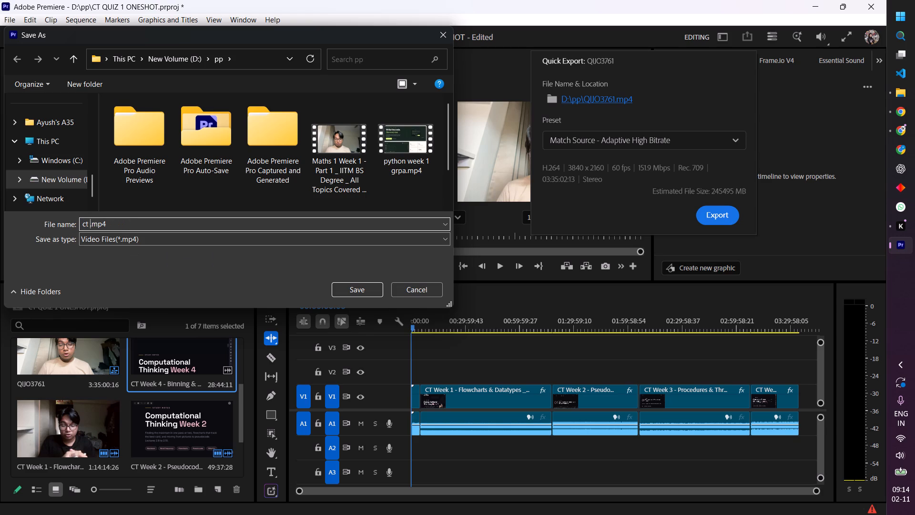
text(oneshot)
click(358, 290)
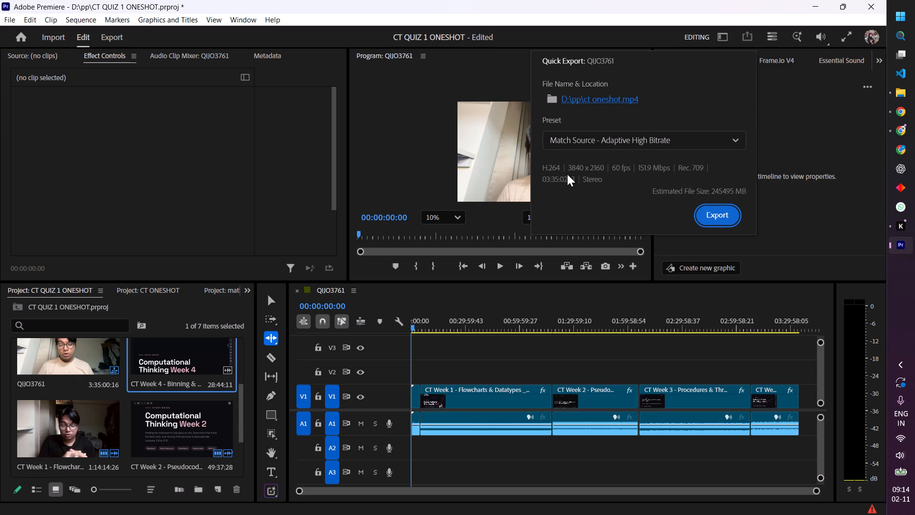
click(728, 222)
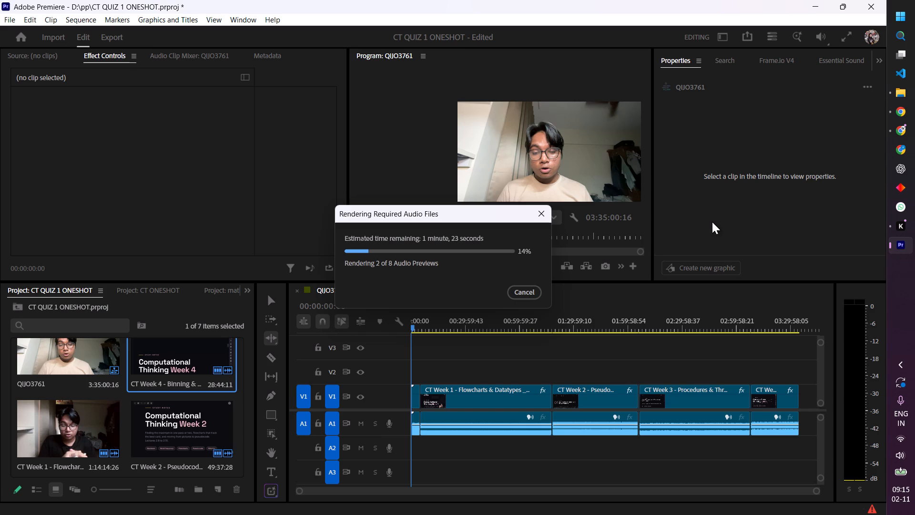
Switch to YouTube Studio in Chrome and replace the channel content's CT title filter with "stats 1".
click(900, 130)
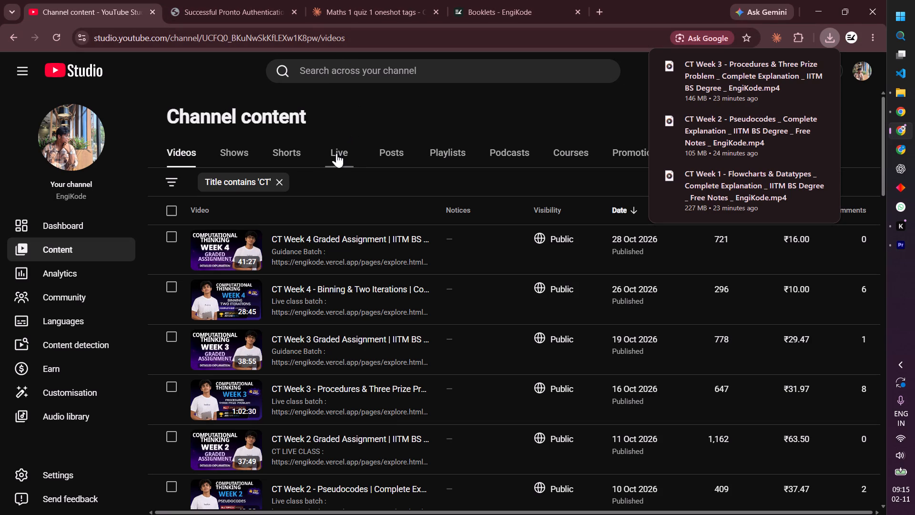
click(275, 181)
click(257, 183)
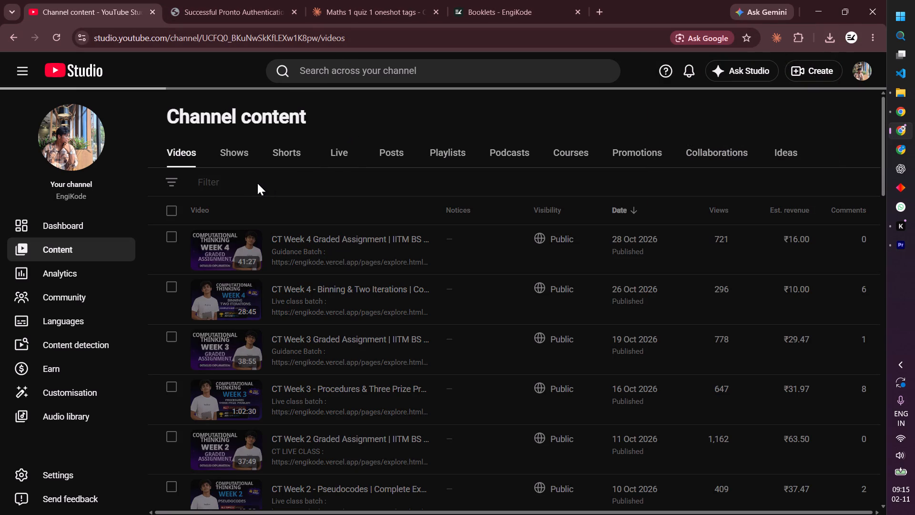
click(222, 183)
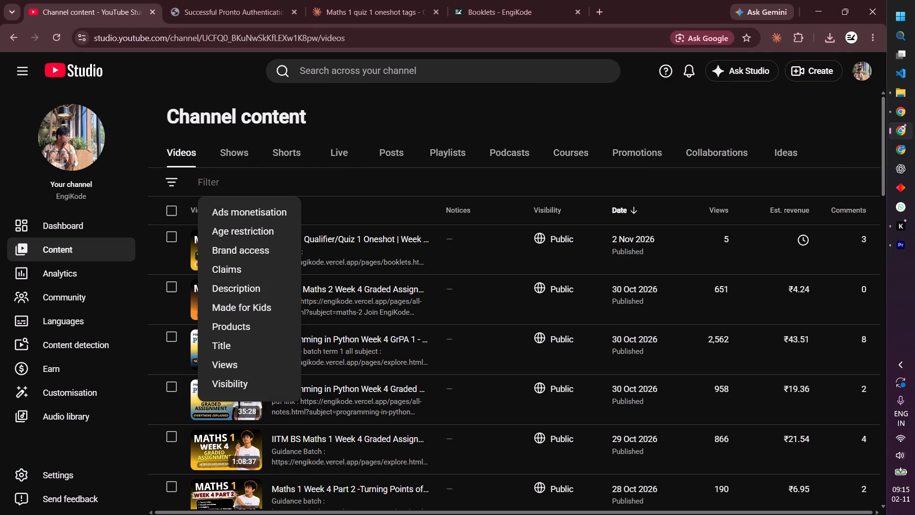
text(stats)
key(space)
key(BackSpace)
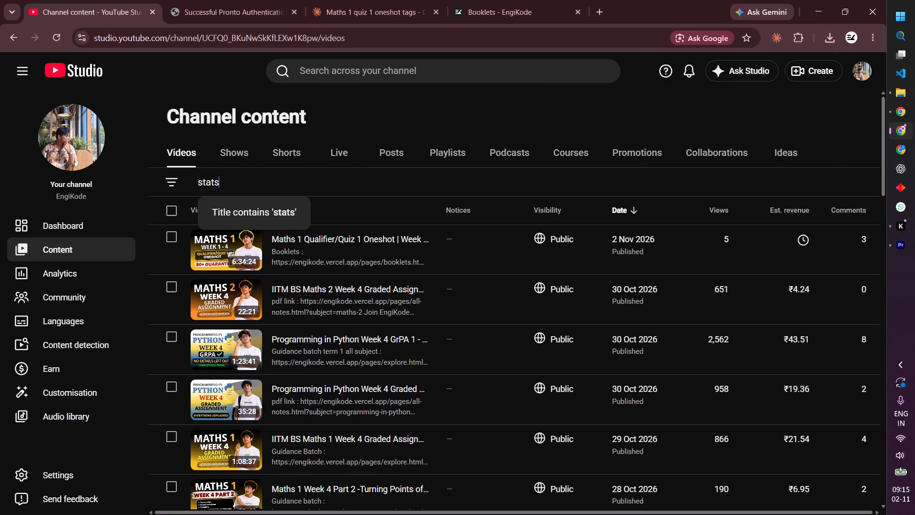
key(space)
text(1)
key(Return)
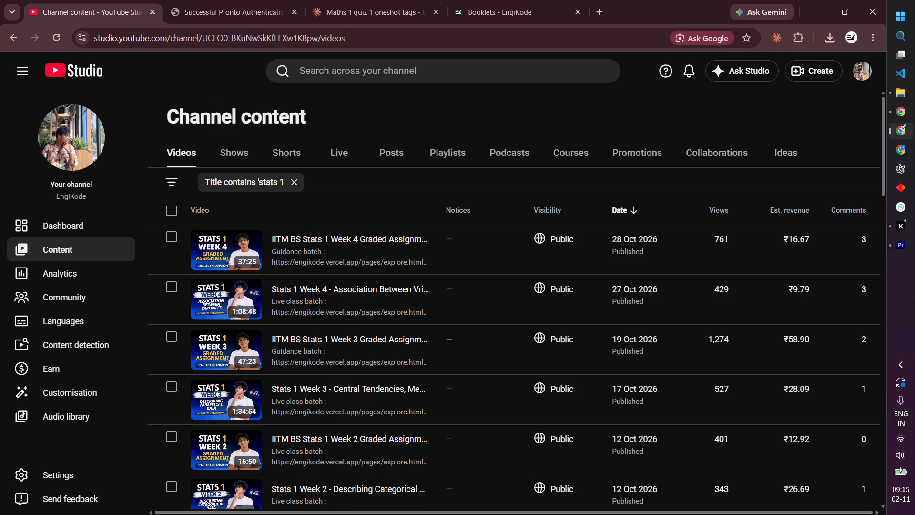
Find the Stats 1 Week 1 - Introduction to Statistics lecture in the filtered videos and download it.
scroll(304, 242, down, 3)
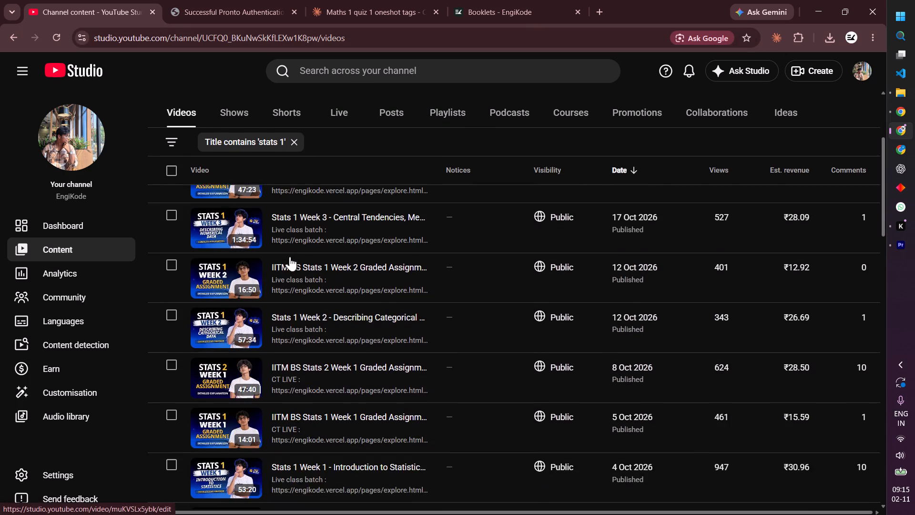
scroll(295, 257, down, 3)
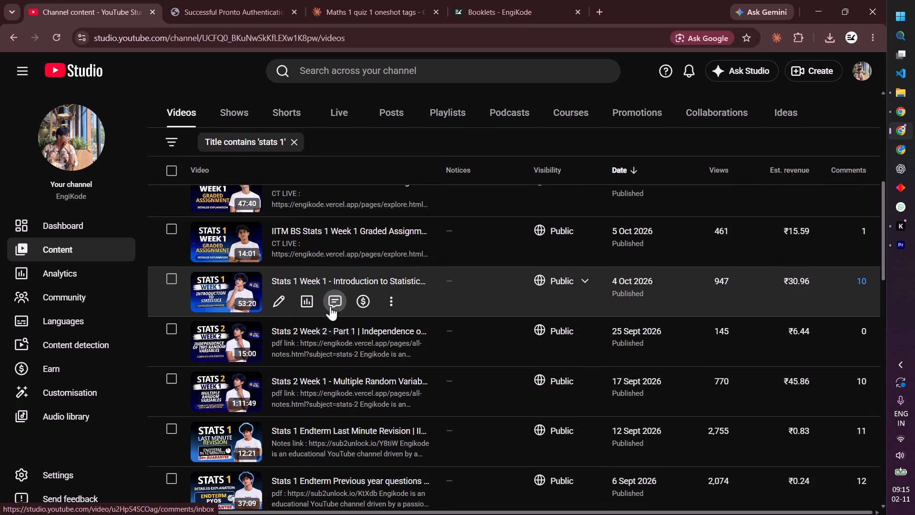
scroll(356, 293, up, 2)
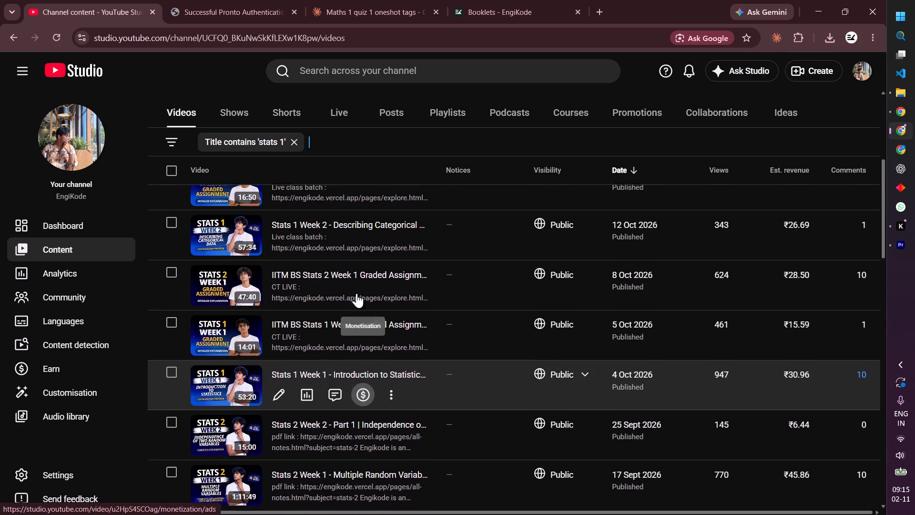
scroll(356, 293, down, 4)
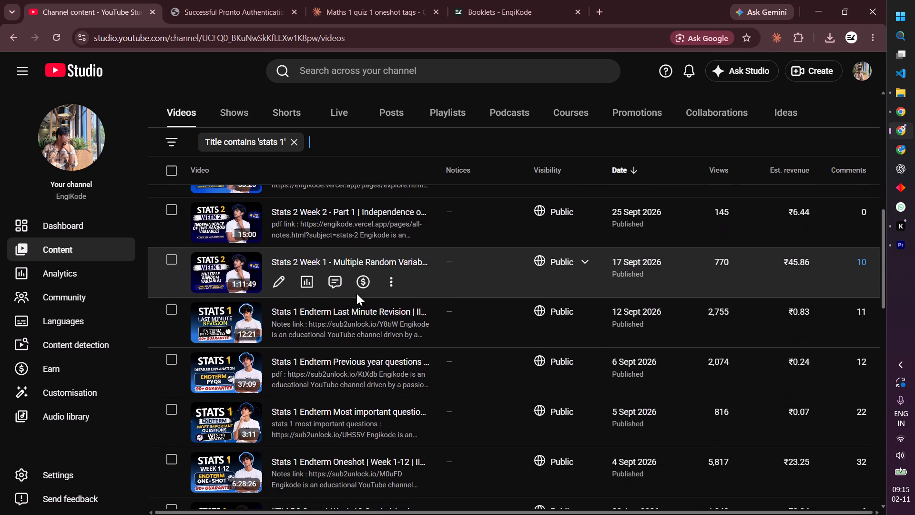
scroll(356, 293, up, 2)
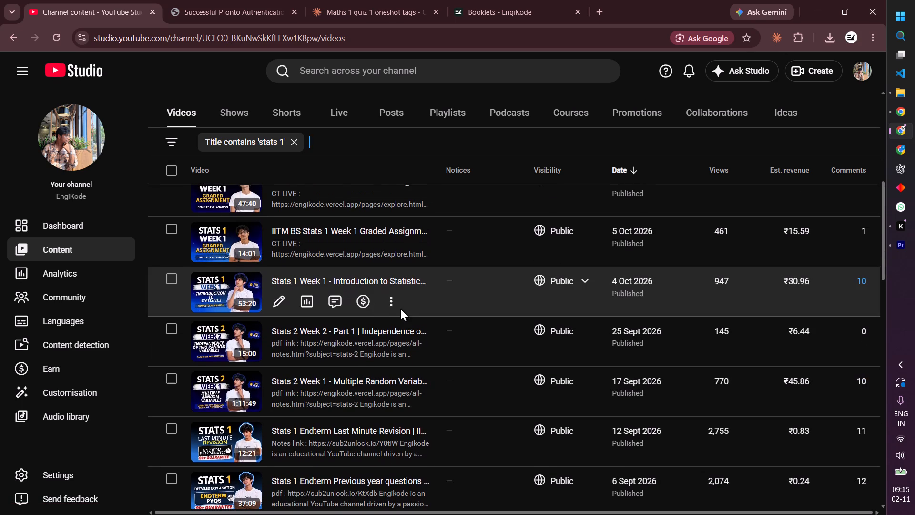
click(400, 309)
click(394, 305)
click(338, 377)
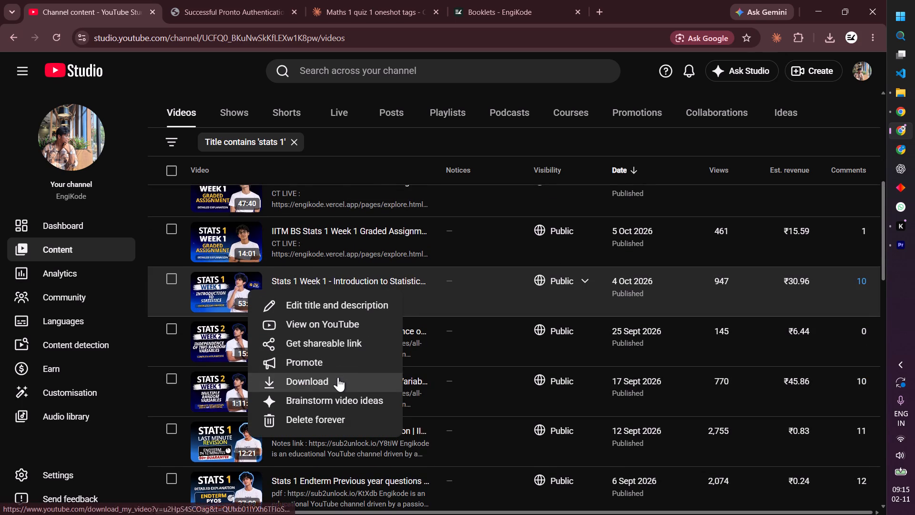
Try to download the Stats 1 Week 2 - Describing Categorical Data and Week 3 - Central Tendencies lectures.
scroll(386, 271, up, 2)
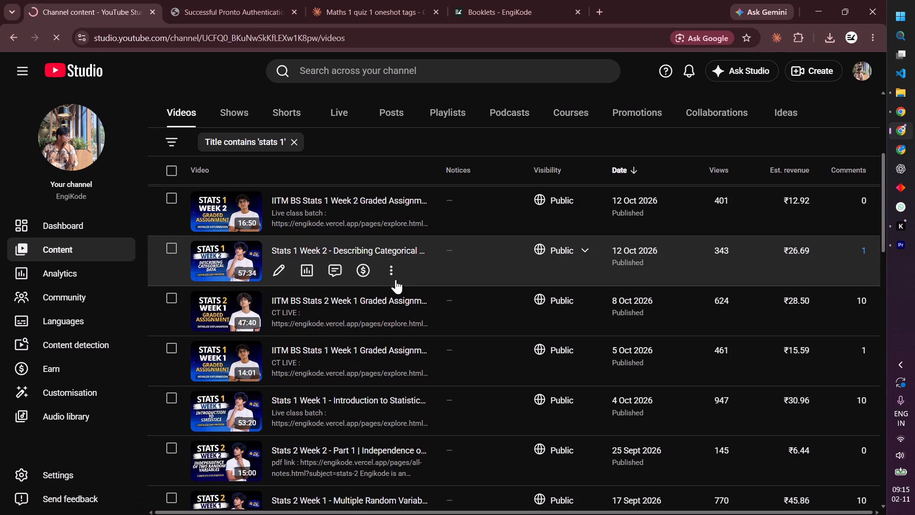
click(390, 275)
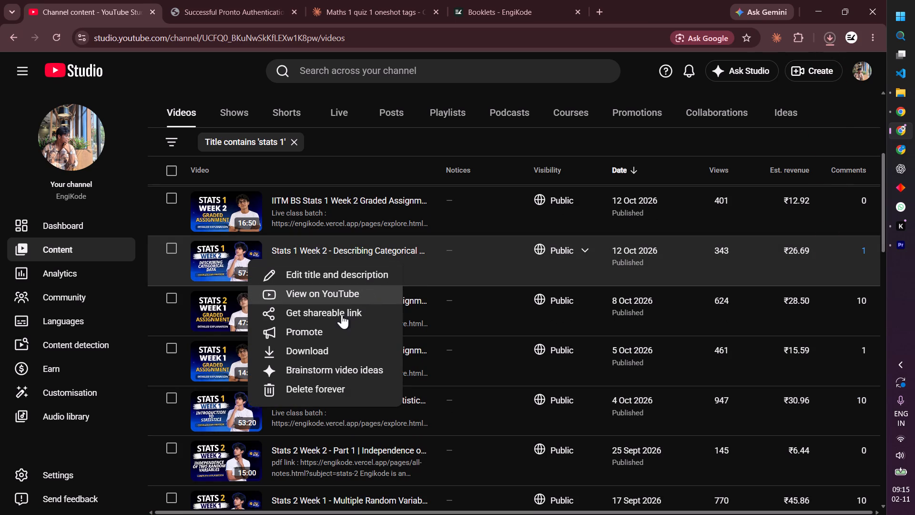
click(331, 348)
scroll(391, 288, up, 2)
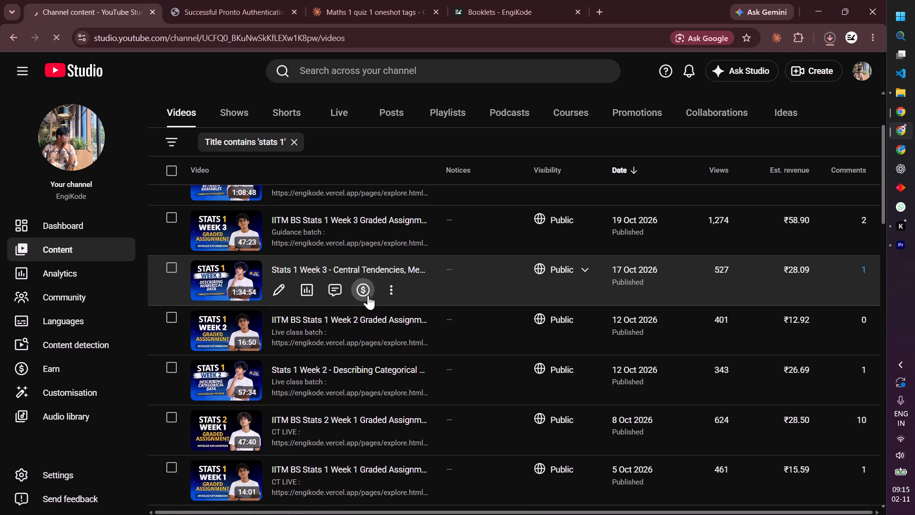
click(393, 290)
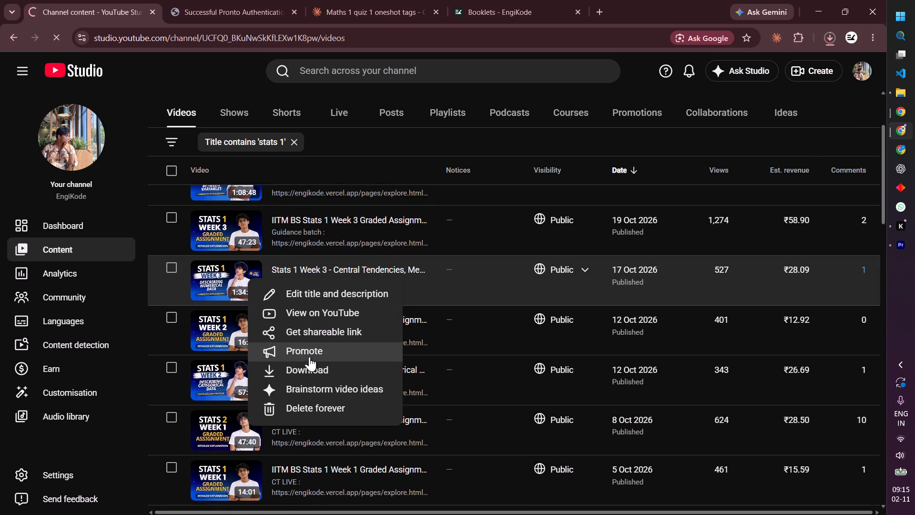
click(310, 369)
Download the Stats 1 Week 4 - Association Between Variables lecture.
scroll(374, 302, up, 1)
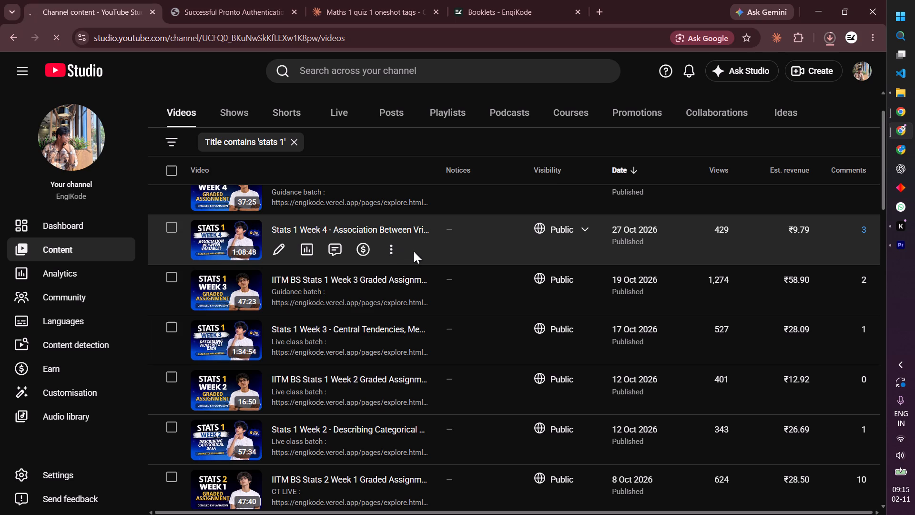
click(386, 253)
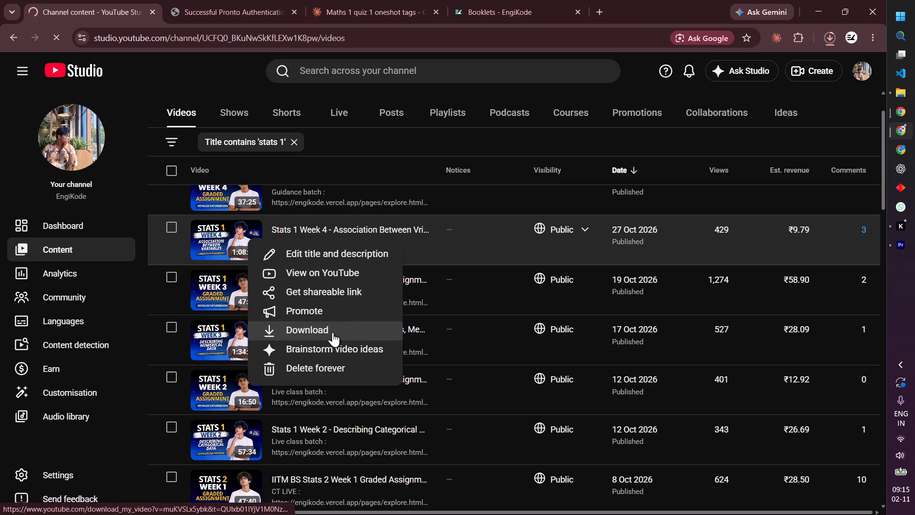
click(333, 332)
scroll(357, 311, up, 2)
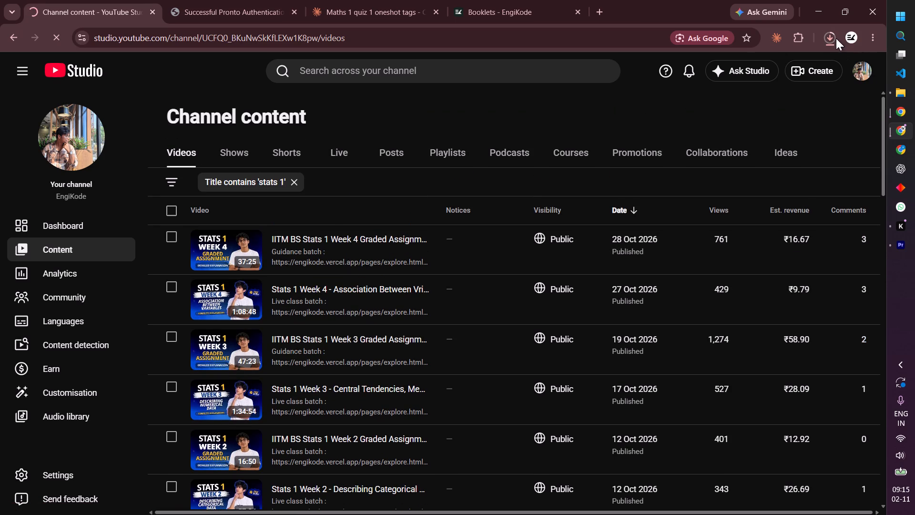
Check the recent downloads and download the missing lectures, Stats 1 Week 3 - Central Tendencies and Stats 1 Week 2 - Describing Categorical Data.
click(829, 38)
click(829, 37)
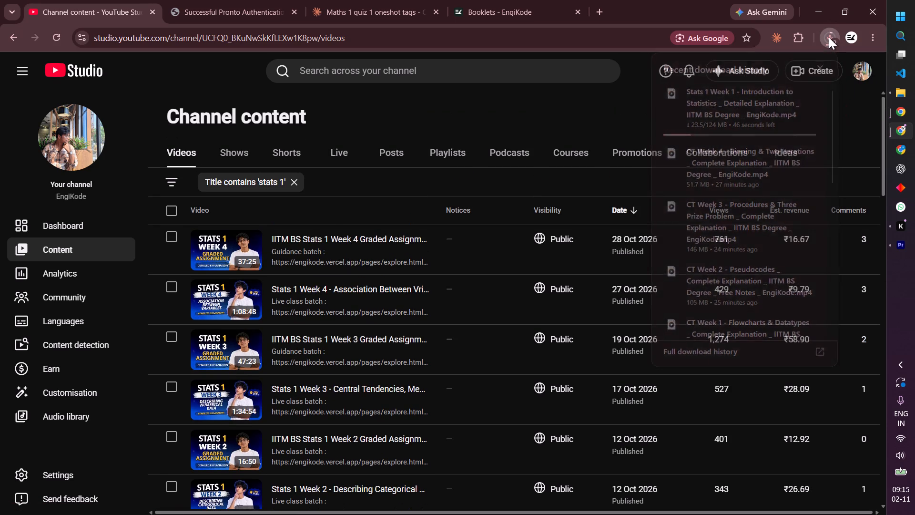
click(829, 37)
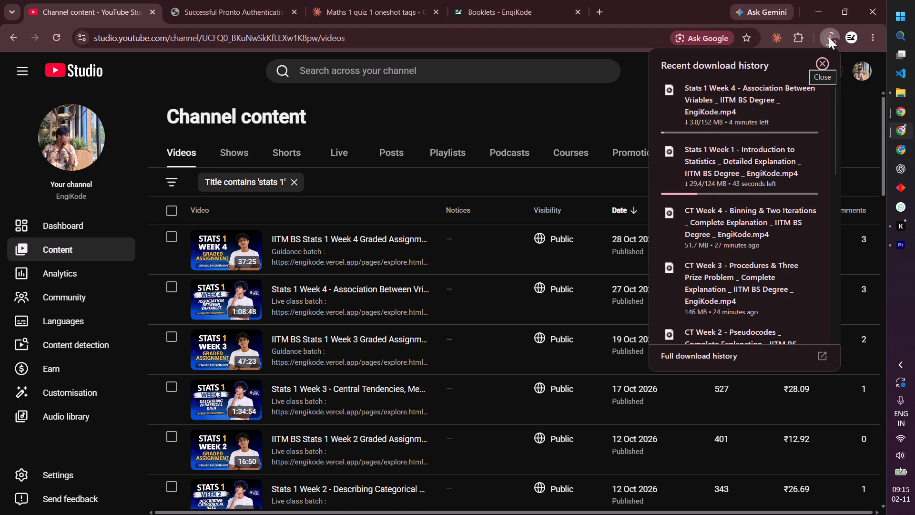
click(829, 37)
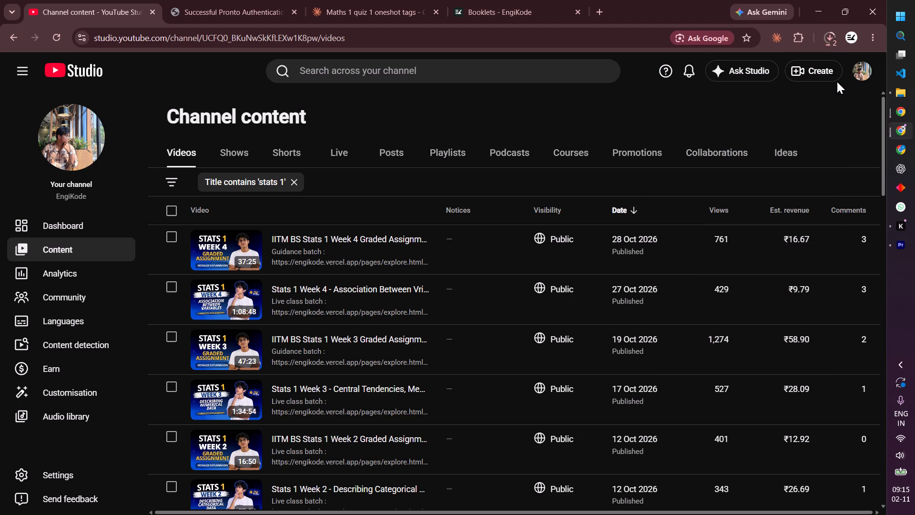
click(830, 34)
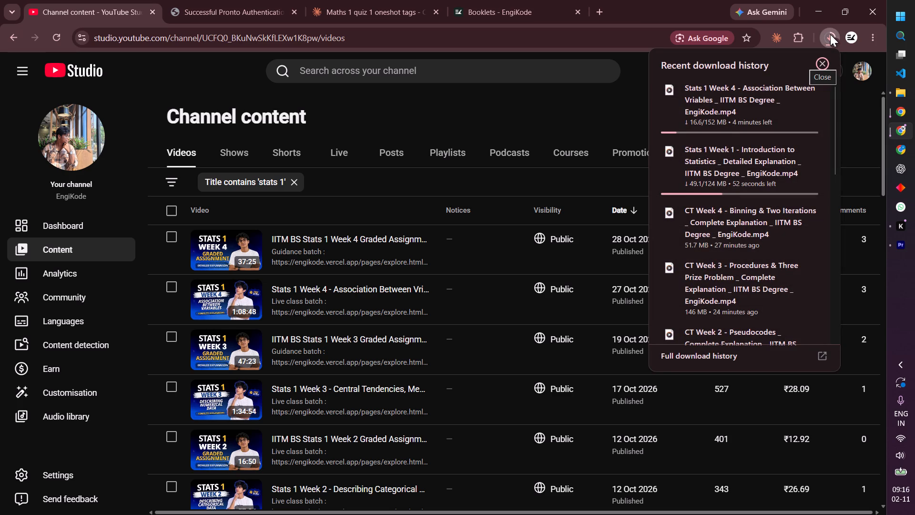
click(830, 34)
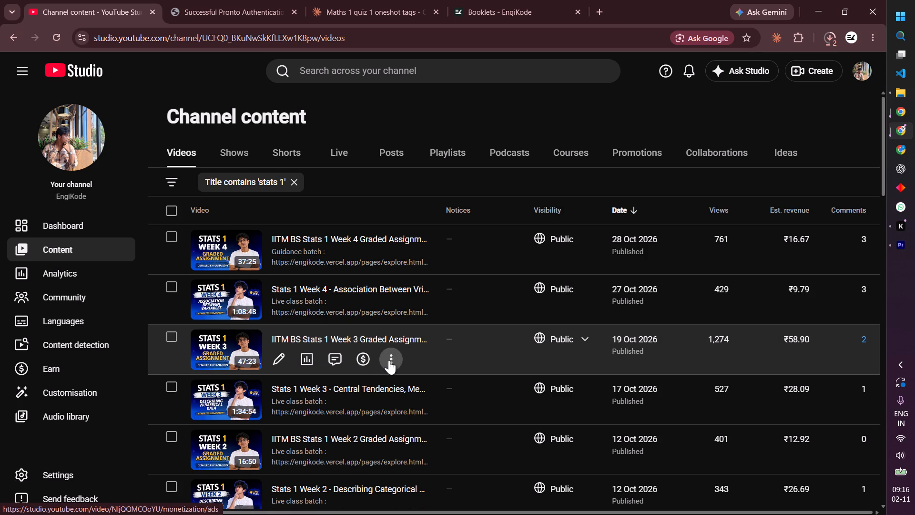
click(387, 406)
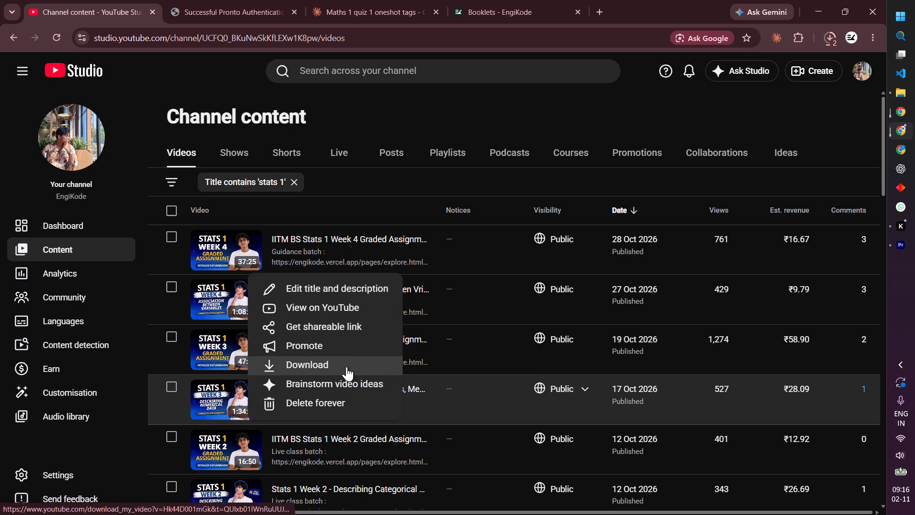
click(346, 367)
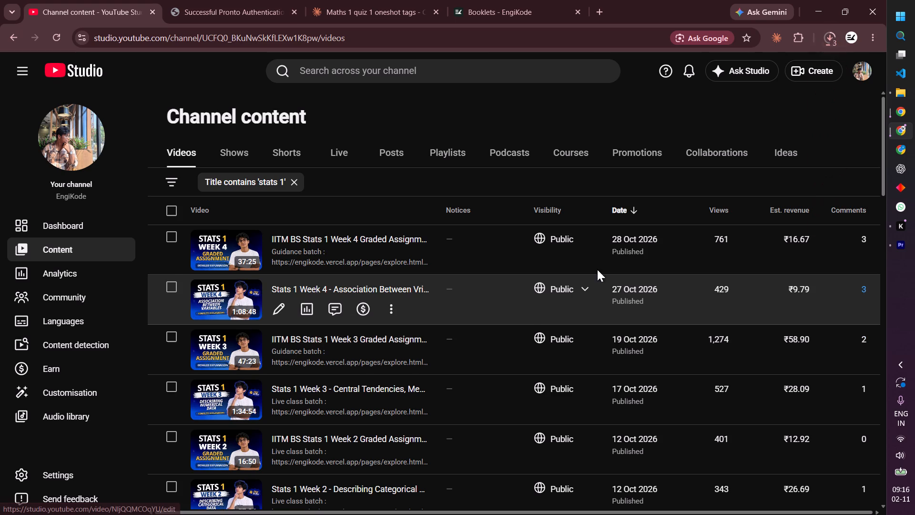
scroll(347, 389, down, 2)
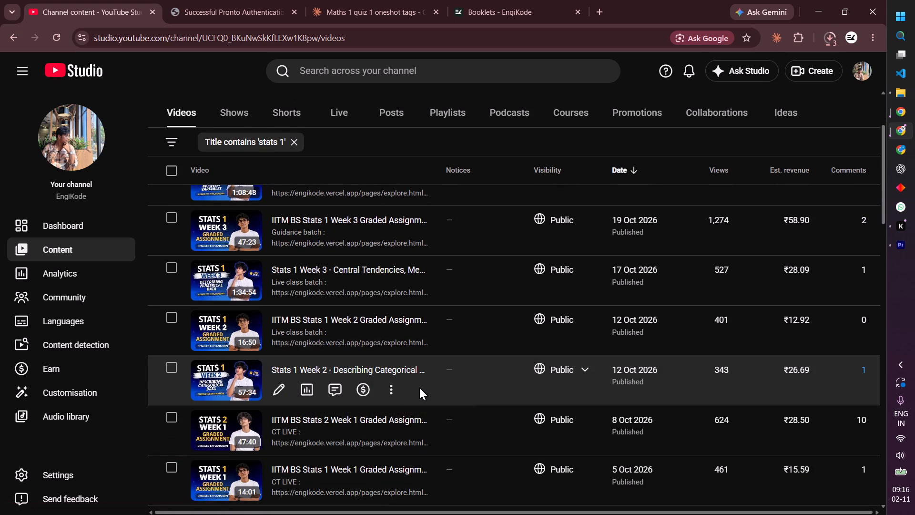
click(390, 393)
click(362, 340)
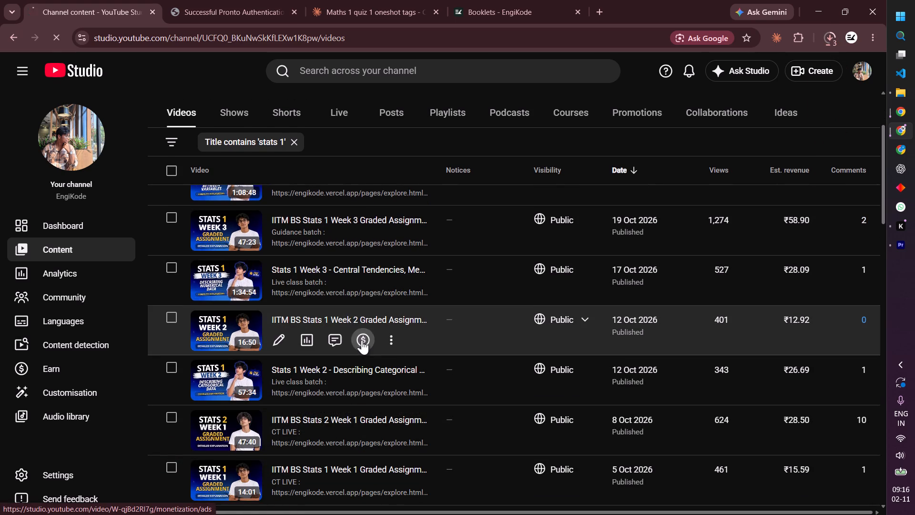
click(829, 43)
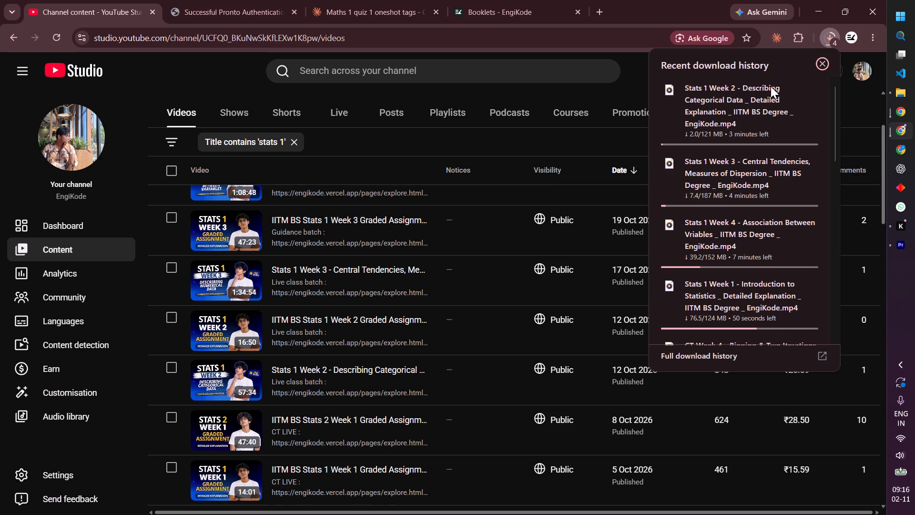
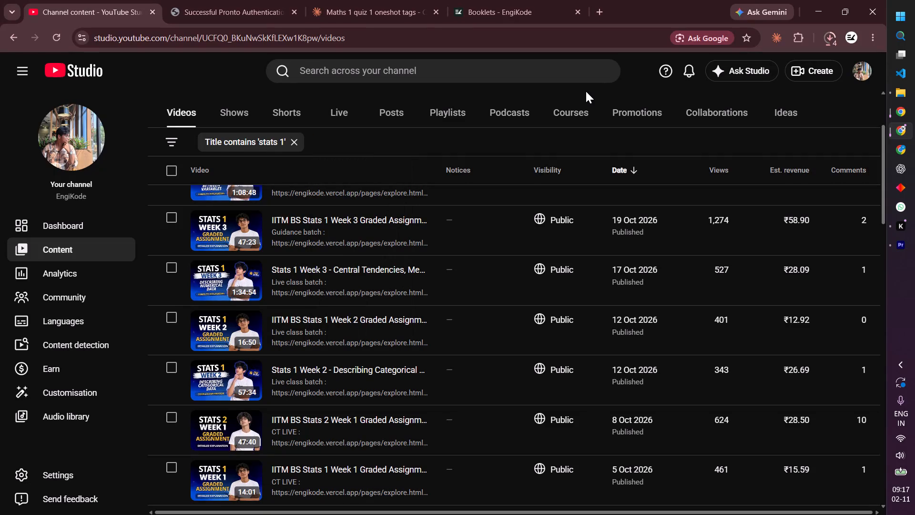
Check the progress of the Stats 1 lecture downloads and switch to Adobe Premiere to check the audio rendering of the CT Quiz 1 oneshot.
click(896, 108)
click(901, 125)
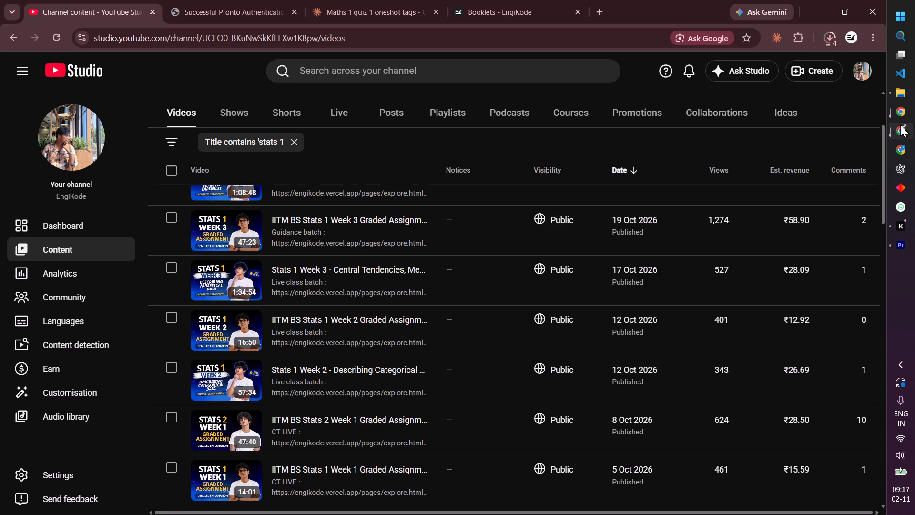
click(828, 42)
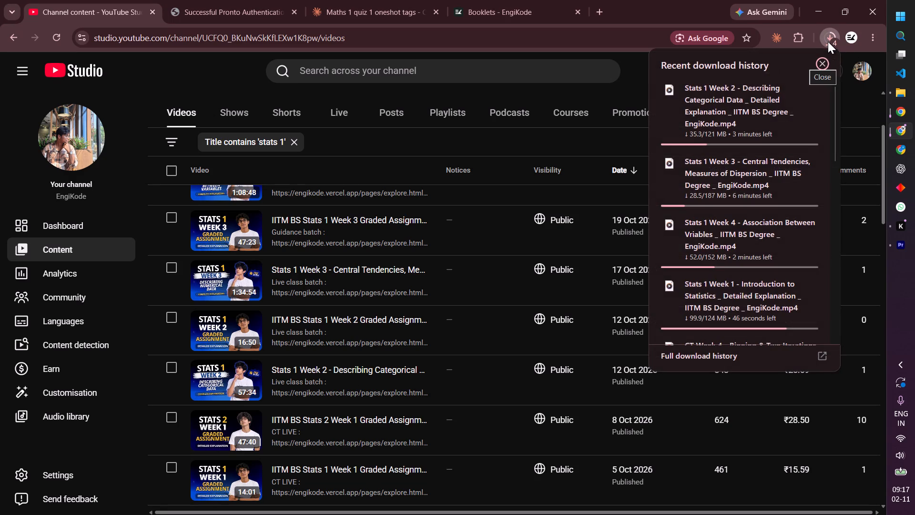
click(829, 41)
click(904, 246)
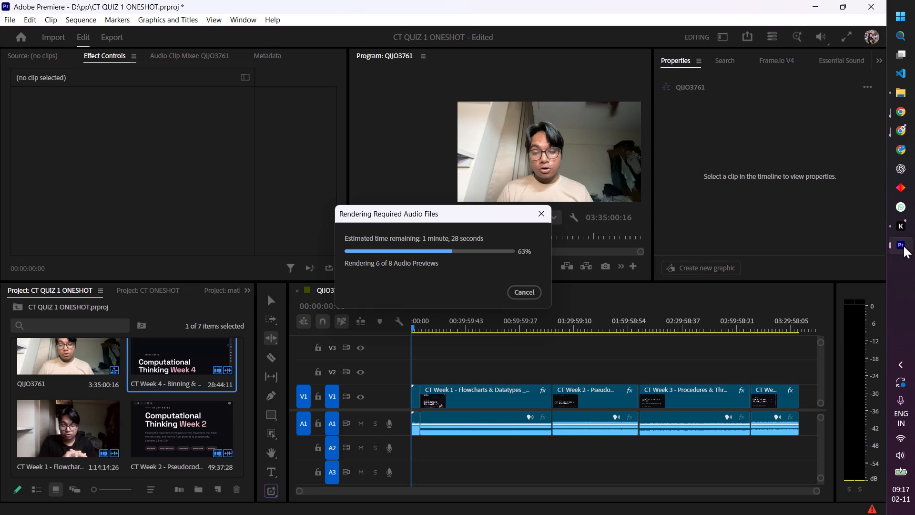
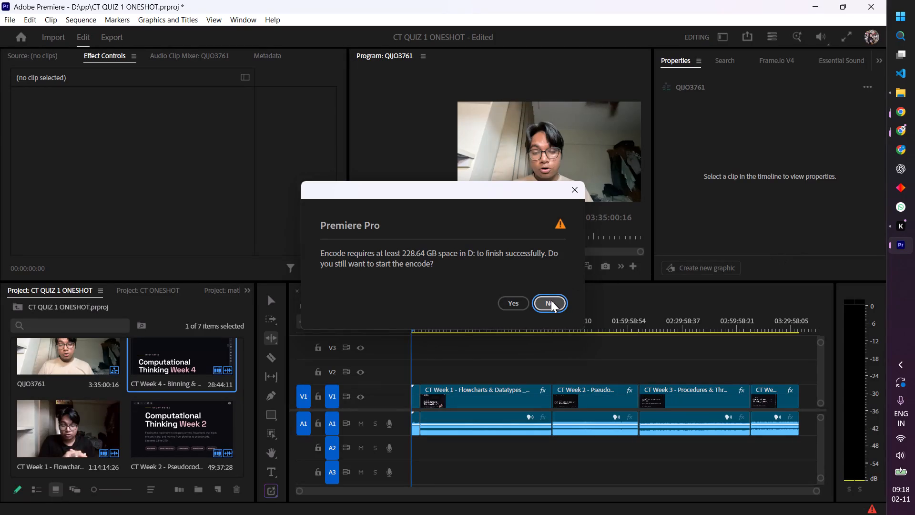
Proceed with encoding the CT Quiz 1 oneshot sequence to drive D: despite its disk space requirement.
click(523, 304)
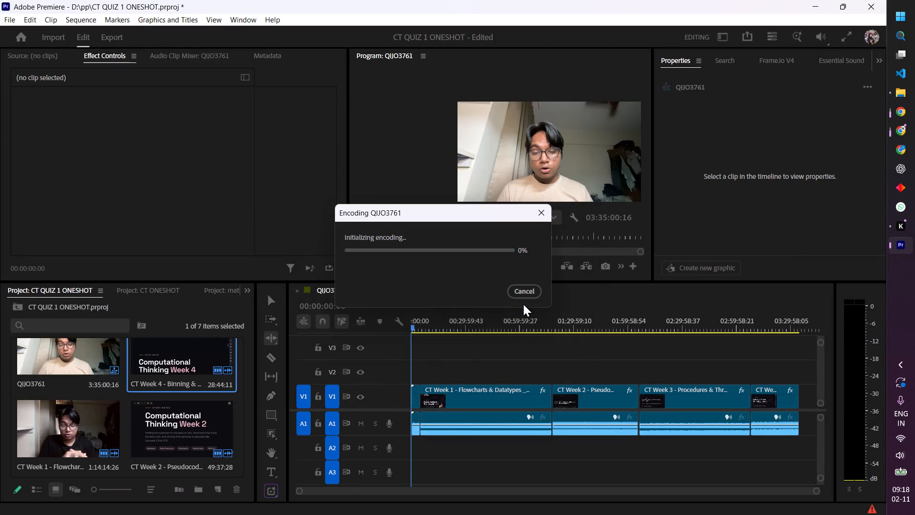
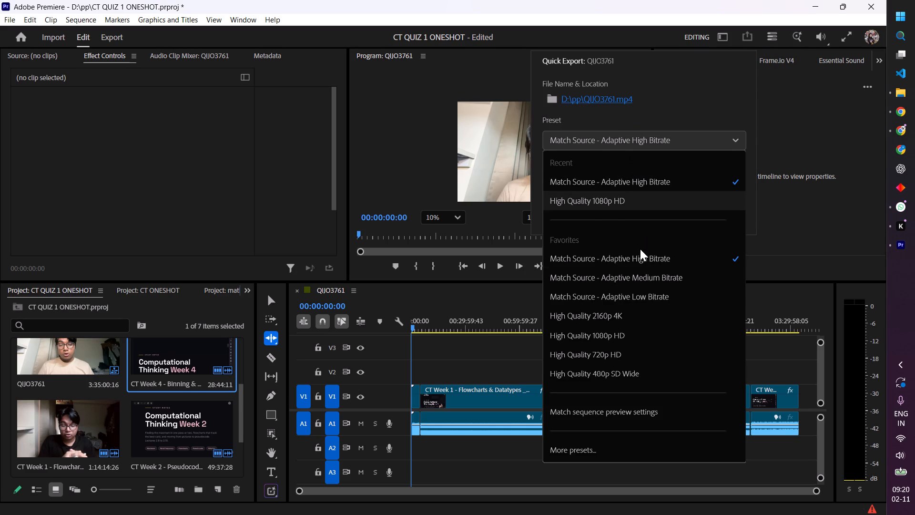
Export the QIJO3761 sequence as MP4 with the High Quality 720p HD preset.
click(652, 351)
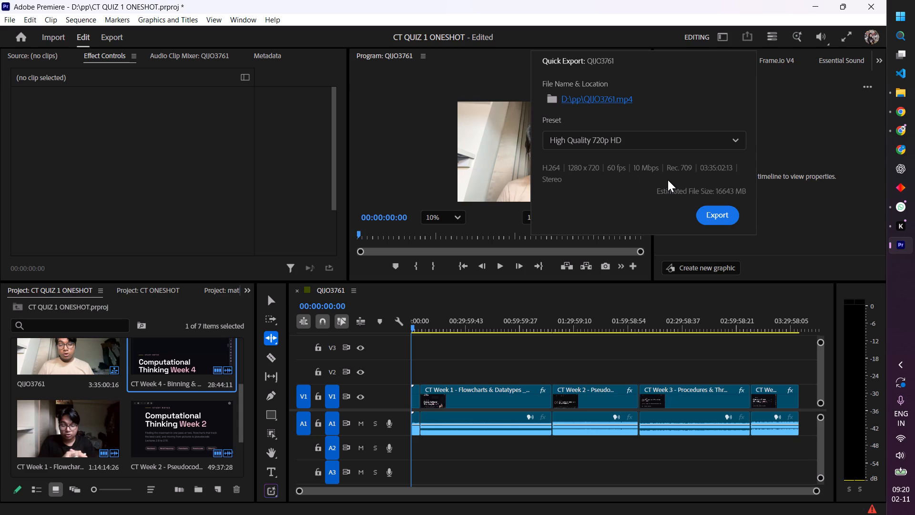
click(714, 212)
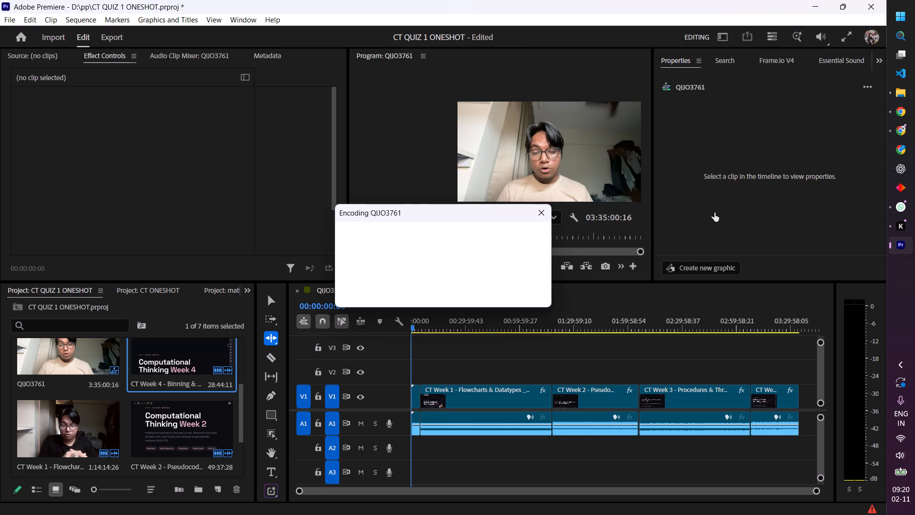